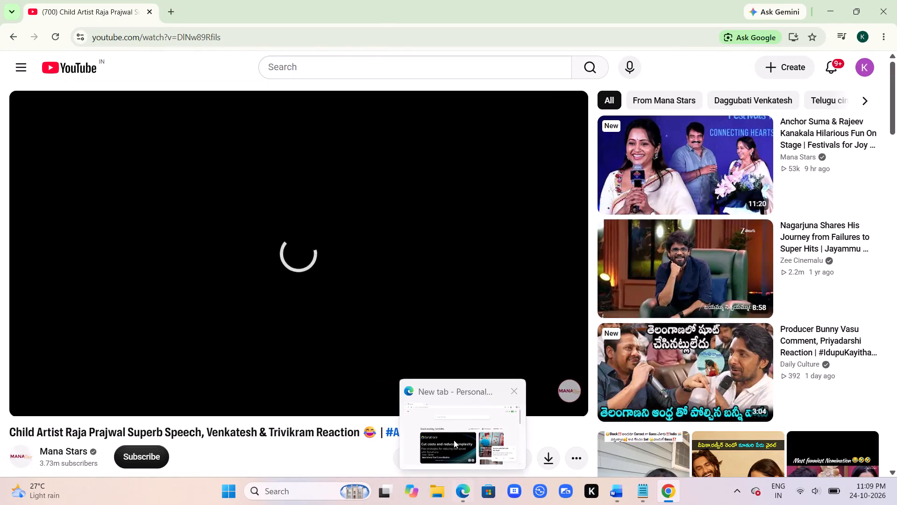
Switch to Notepad and copy the first line of the Monte Carlo notes, ending in "robustness of the proposed framework".
click(454, 440)
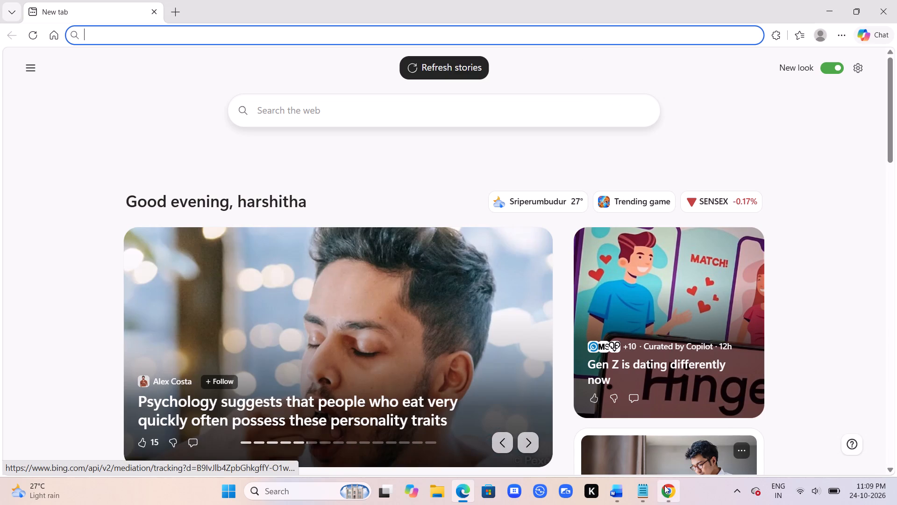
click(631, 421)
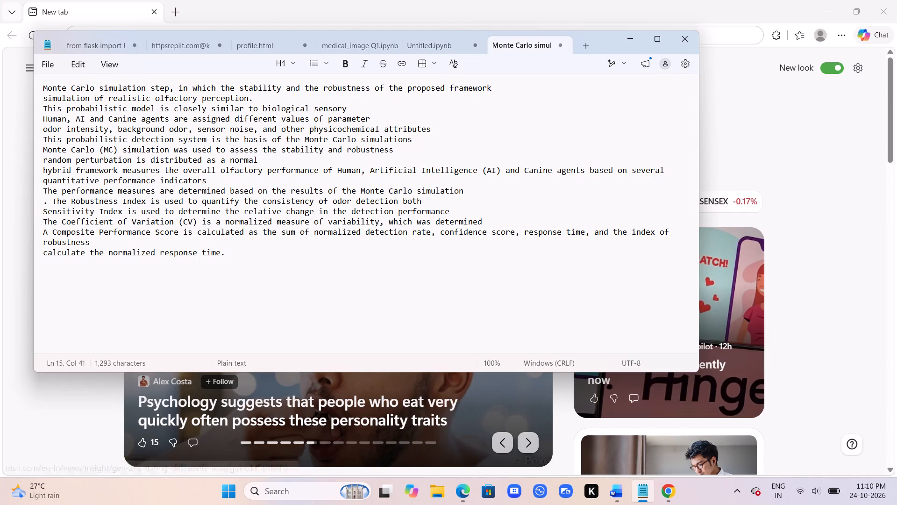
drag(495, 90, 140, 87)
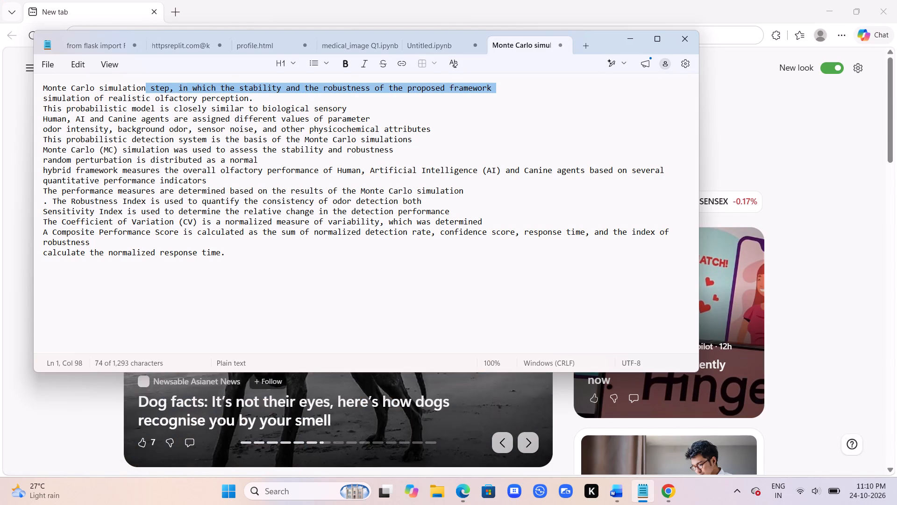
drag(140, 87, 46, 85)
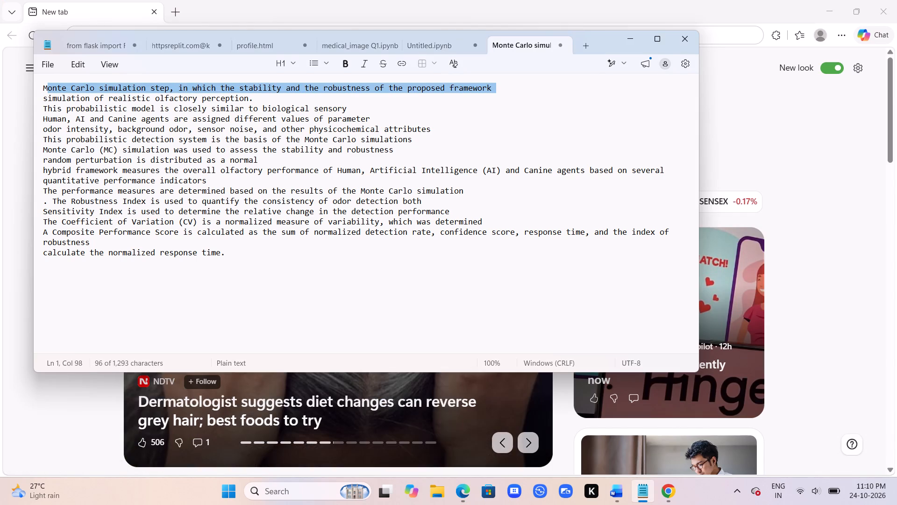
click(39, 86)
key(ctrl+c)
Switch to Microsoft Edge and search the web for the copied line followed by "research paper".
key(alt+Tab)
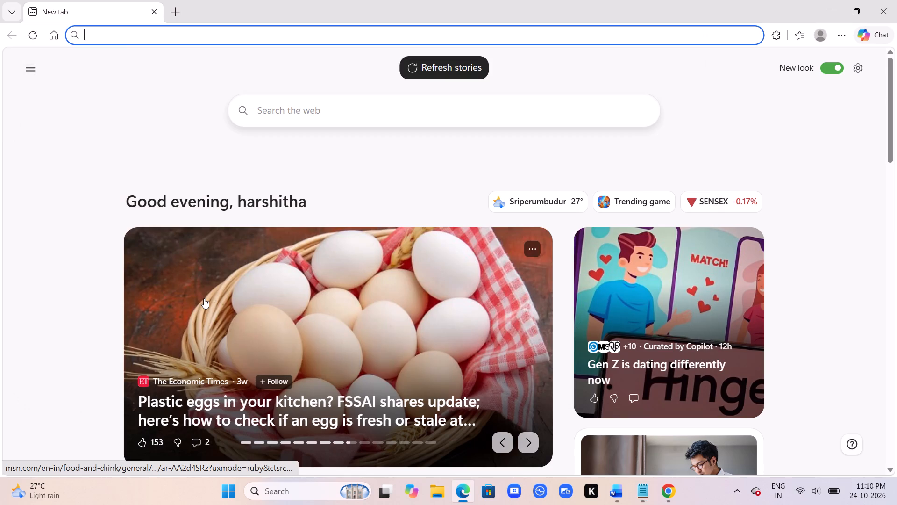
key(ctrl+v)
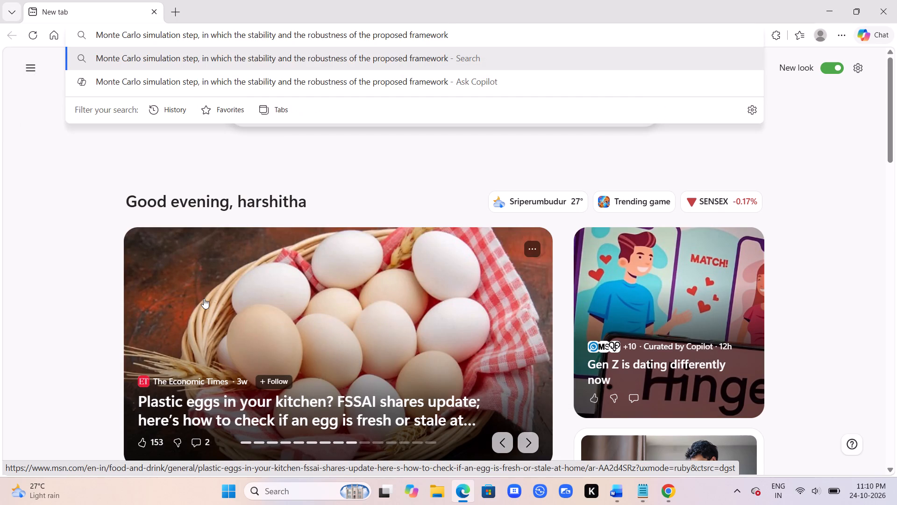
key(space)
text(research paper)
key(Return)
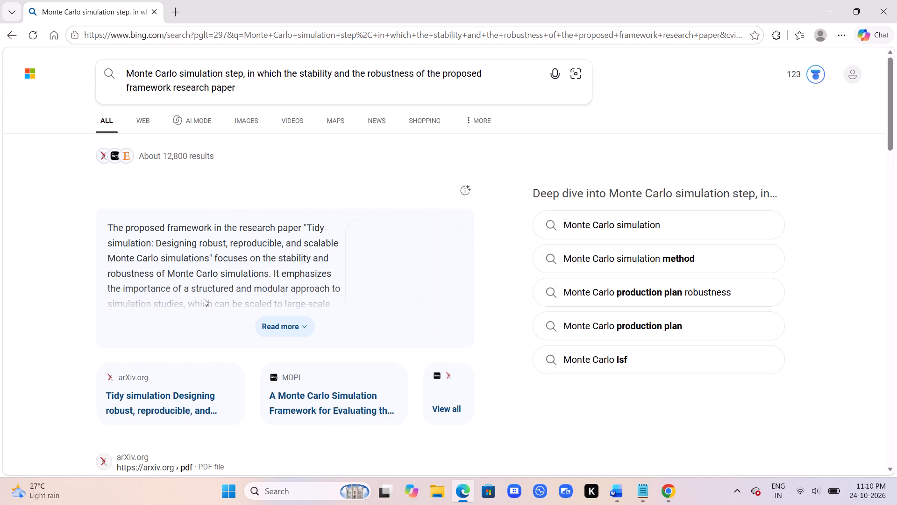
Look through the search results for research papers on Monte Carlo simulation stability and robustness.
scroll(216, 282, down, 1)
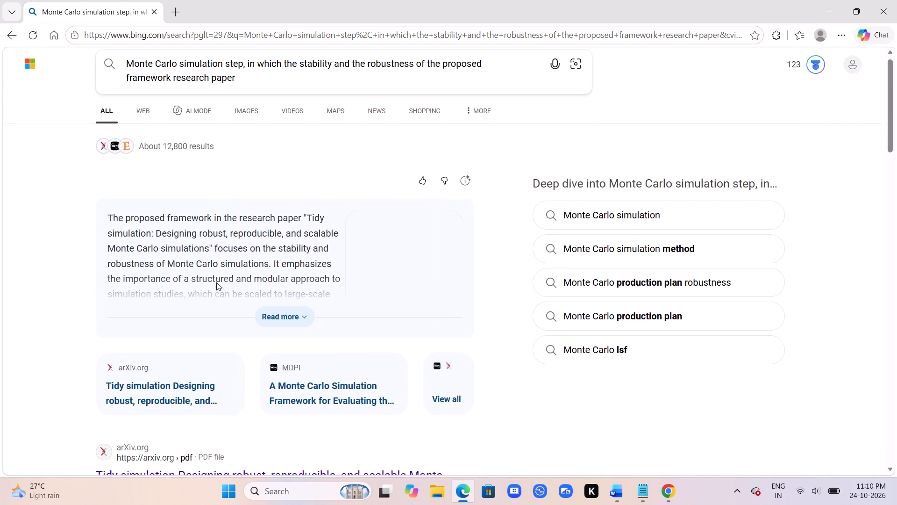
scroll(216, 282, down, 5)
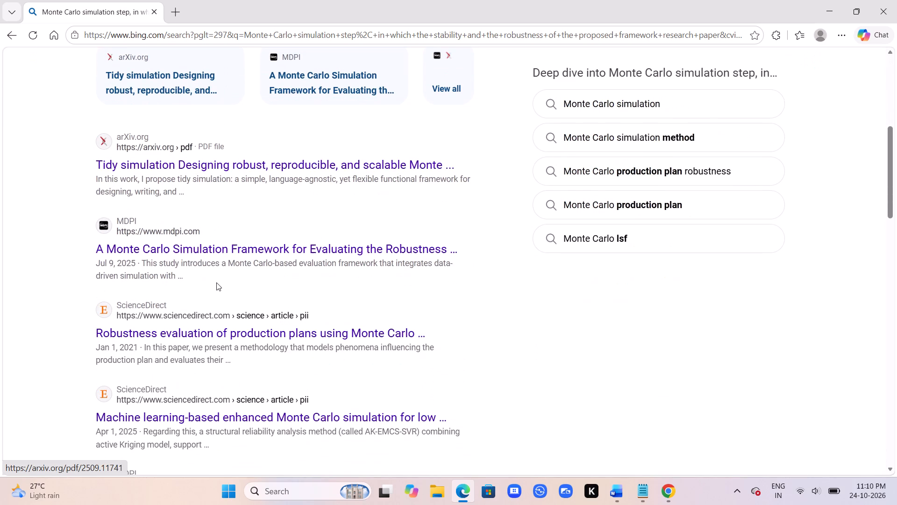
Open the ScienceDirect search result "Robustness evaluation of production plans using Monte Carlo".
click(229, 331)
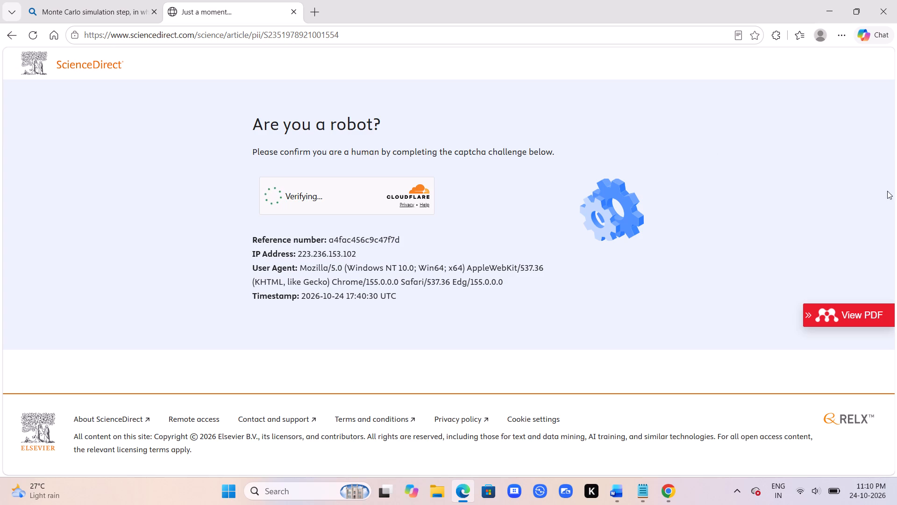
Check the current Wi-Fi connection and look through the list of available wireless networks.
click(802, 490)
click(739, 278)
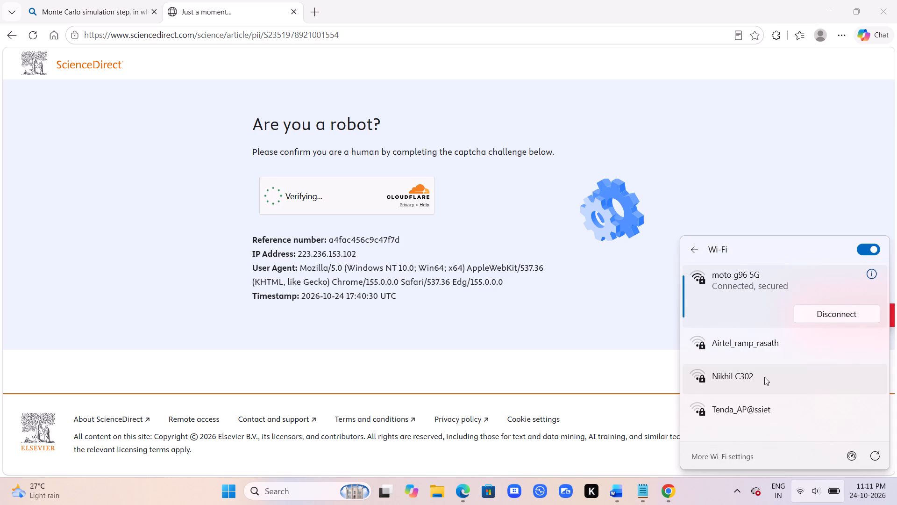
scroll(764, 377, down, 4)
scroll(764, 377, up, 6)
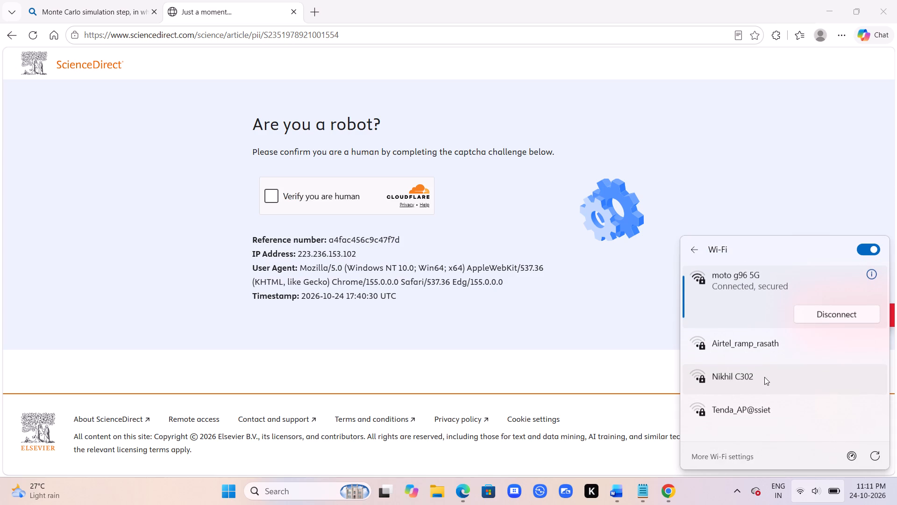
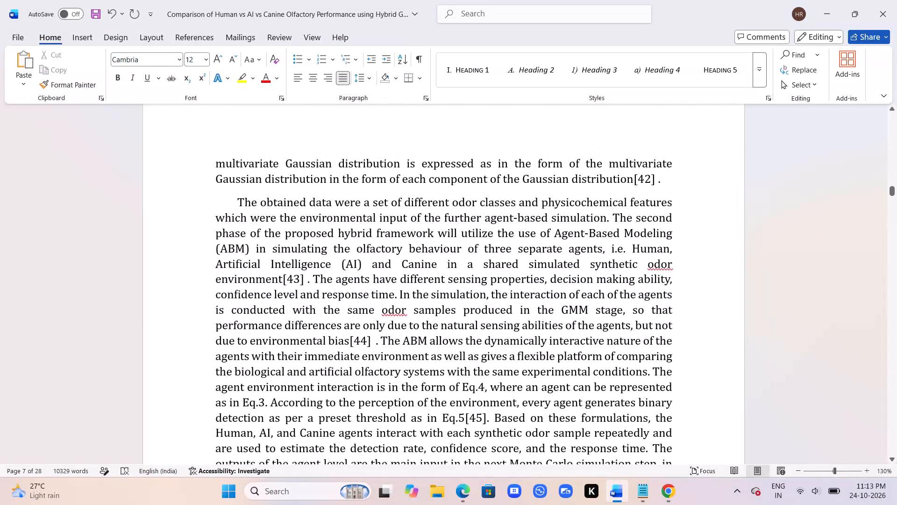
Read through the methodology text on the GMM-ABM-MC framework to locate the Monte Carlo stability and robustness statement needing a citation.
scroll(464, 259, up, 4)
scroll(464, 259, down, 1)
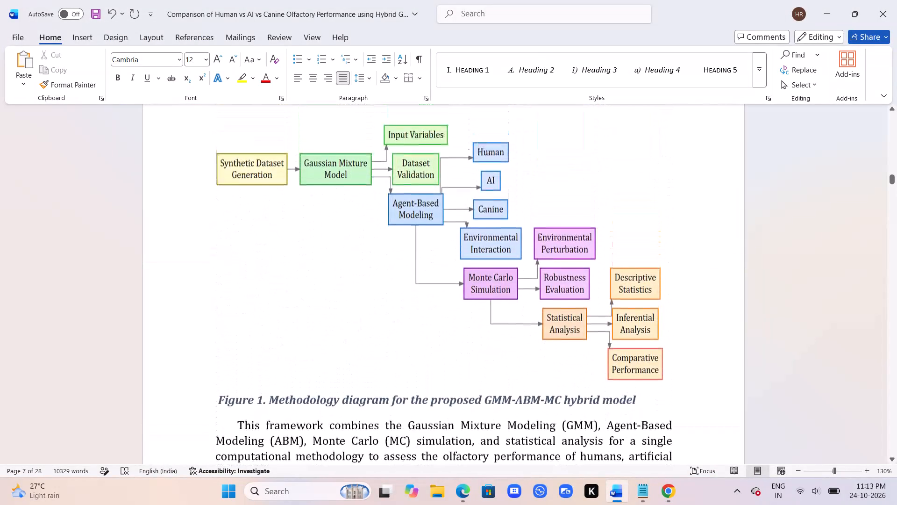
scroll(464, 259, down, 2)
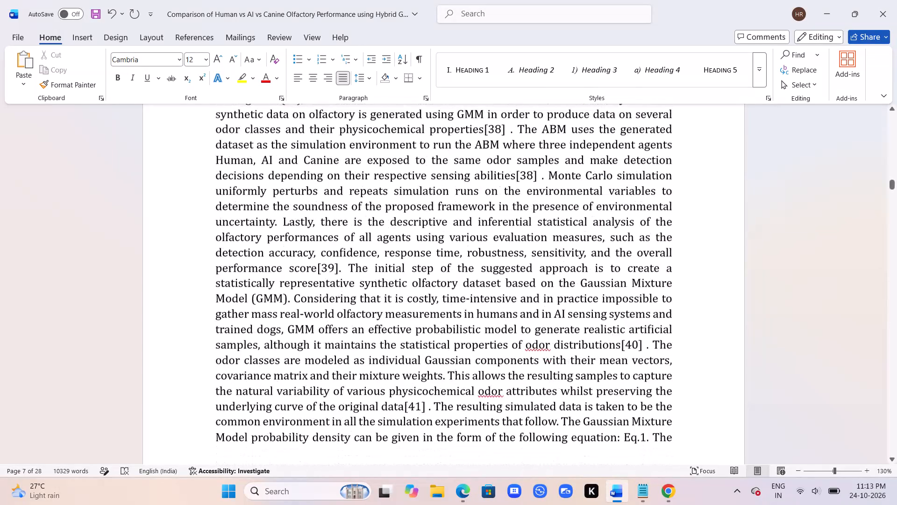
scroll(464, 259, down, 1)
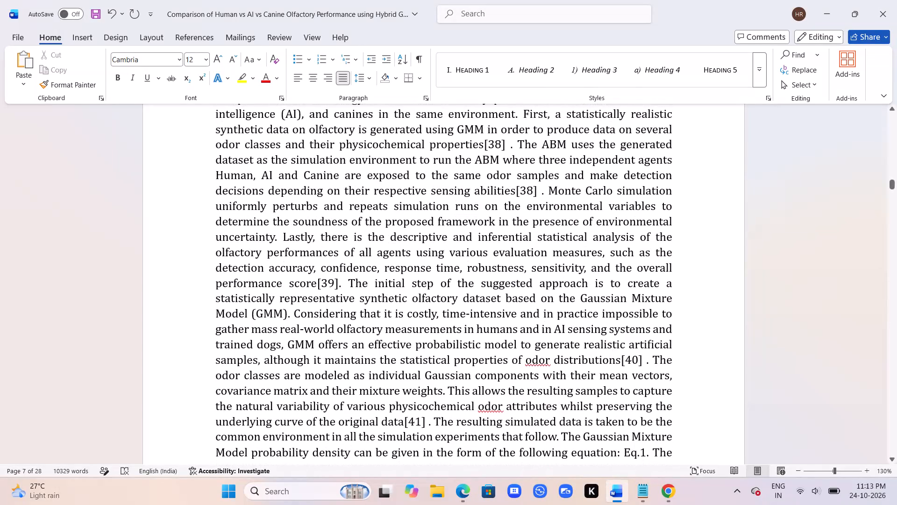
scroll(464, 259, down, 1)
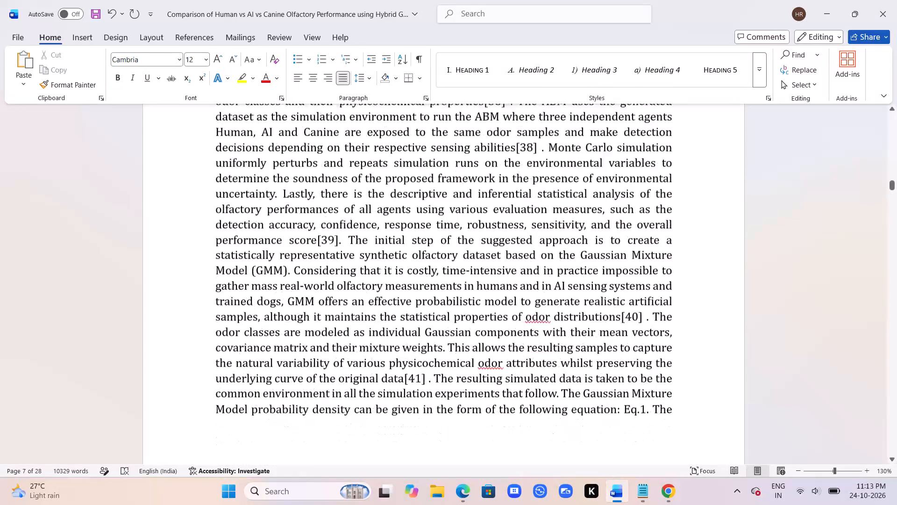
scroll(464, 259, down, 4)
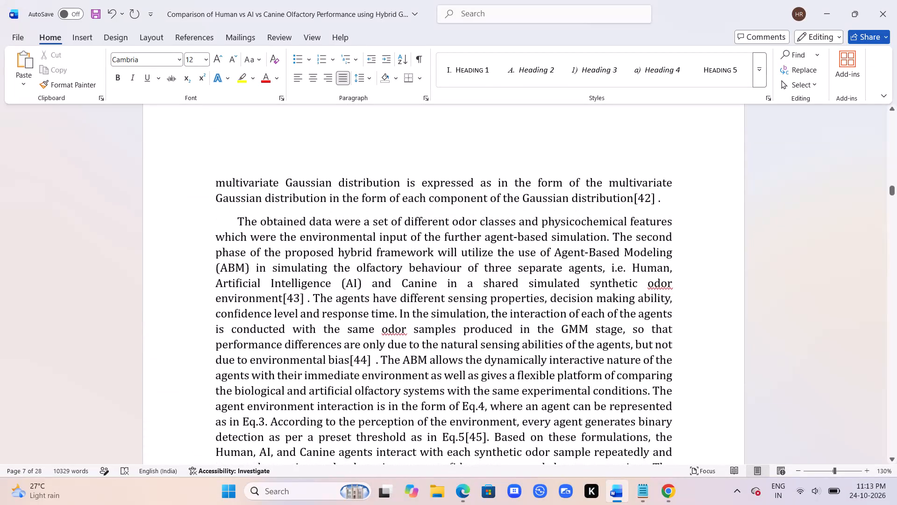
scroll(464, 259, down, 3)
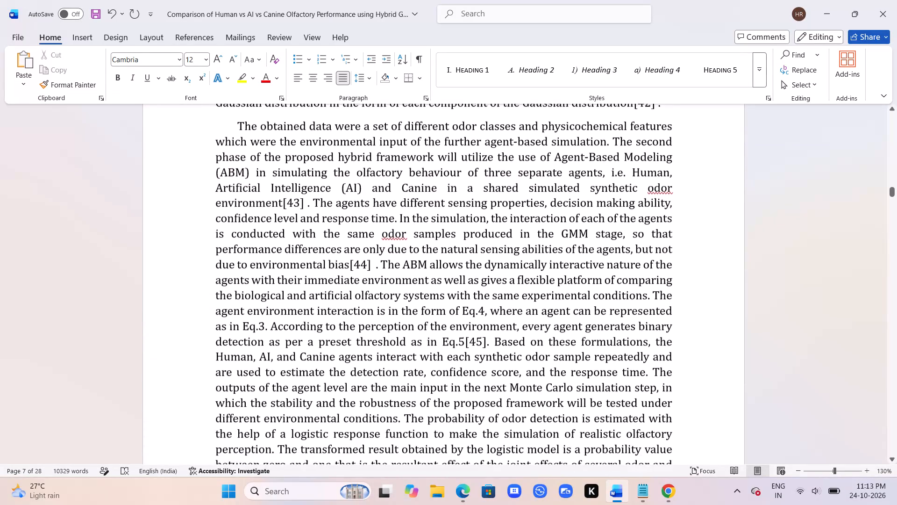
scroll(464, 259, down, 1)
scroll(464, 259, up, 1)
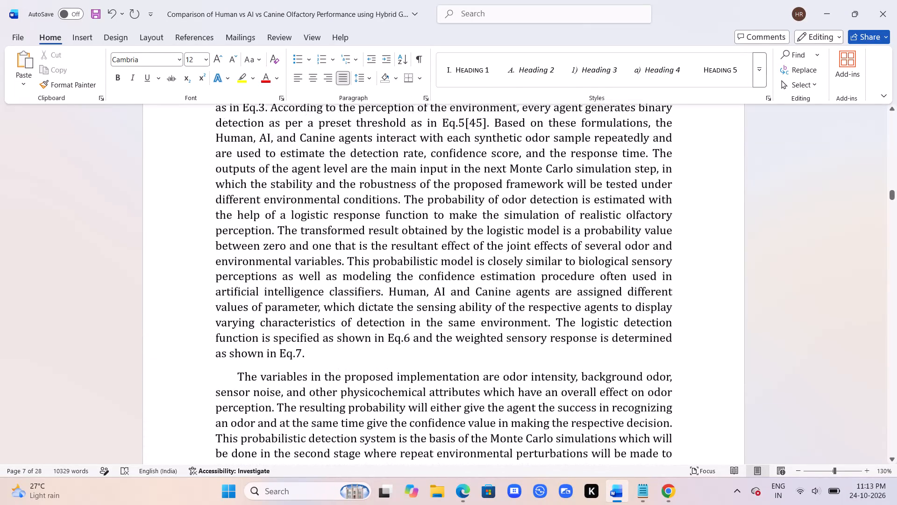
scroll(464, 259, up, 1)
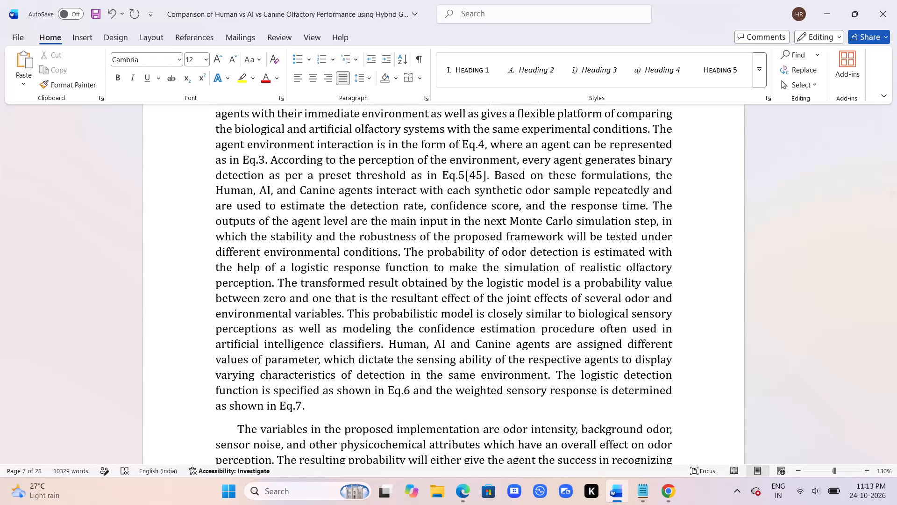
Place the insertion point after "different environmental conditions", open Mendeley Cite for a citation there, and restart the add-in.
click(398, 254)
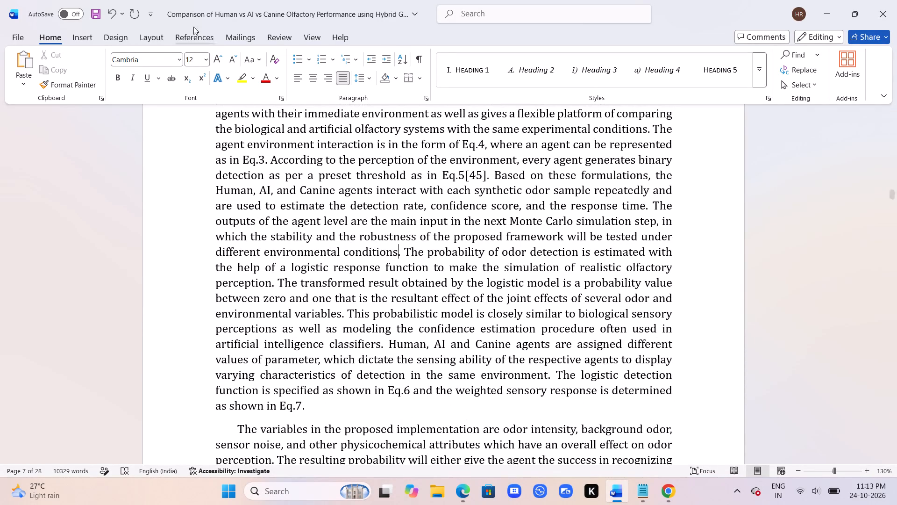
click(201, 34)
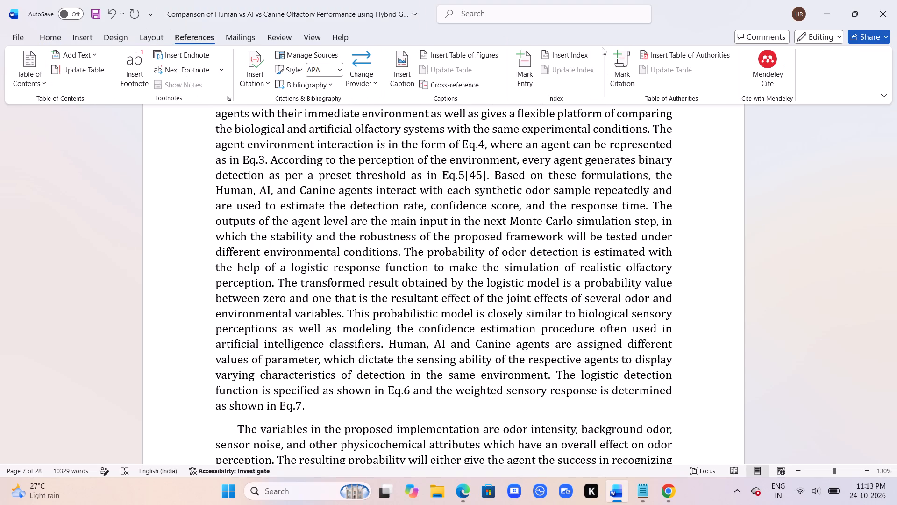
click(770, 69)
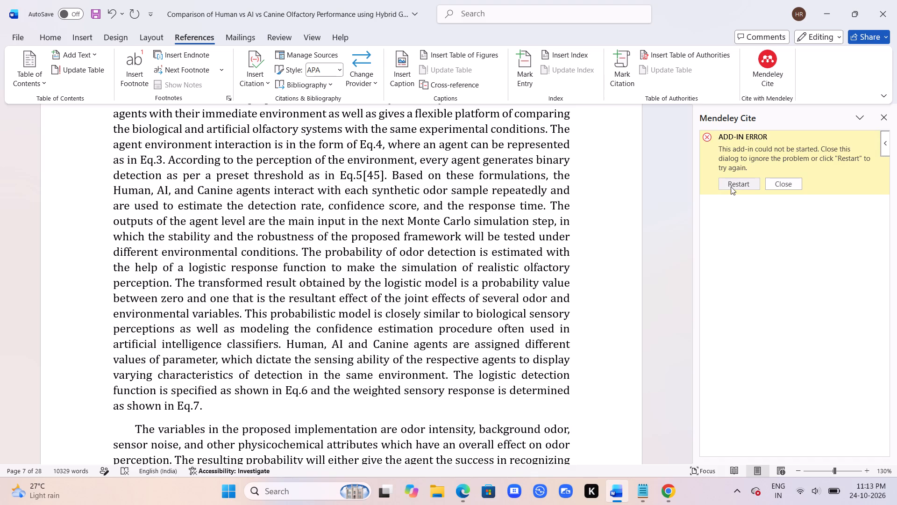
click(731, 187)
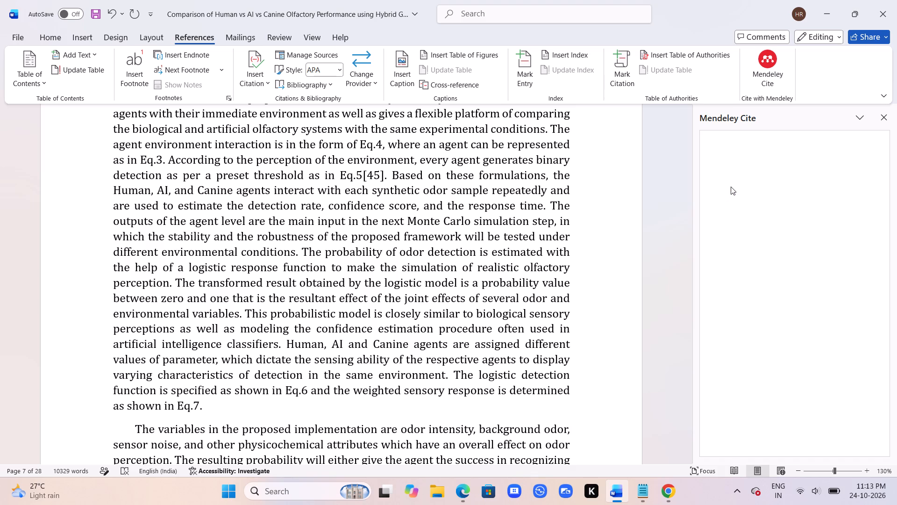
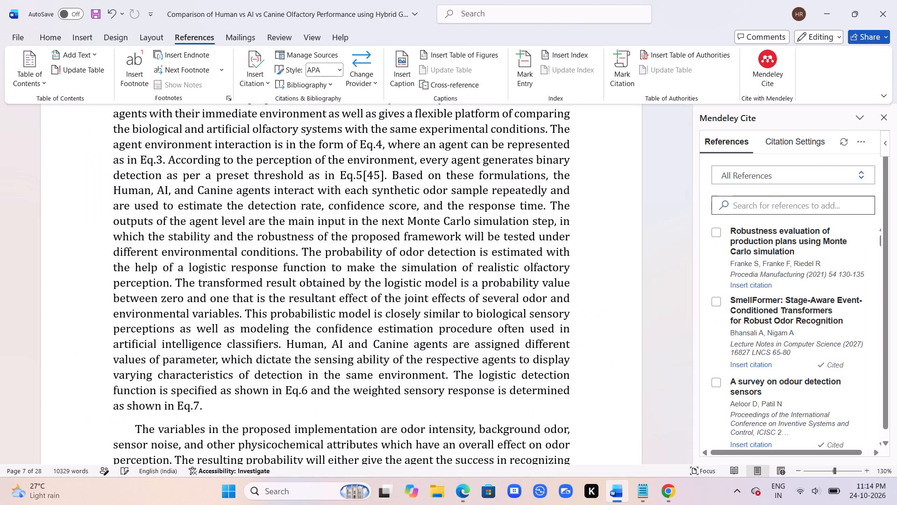
Insert the Franke et al. 2021 citation on robustness evaluation of production plans after "different environmental conditions" with Mendeley Cite.
click(714, 237)
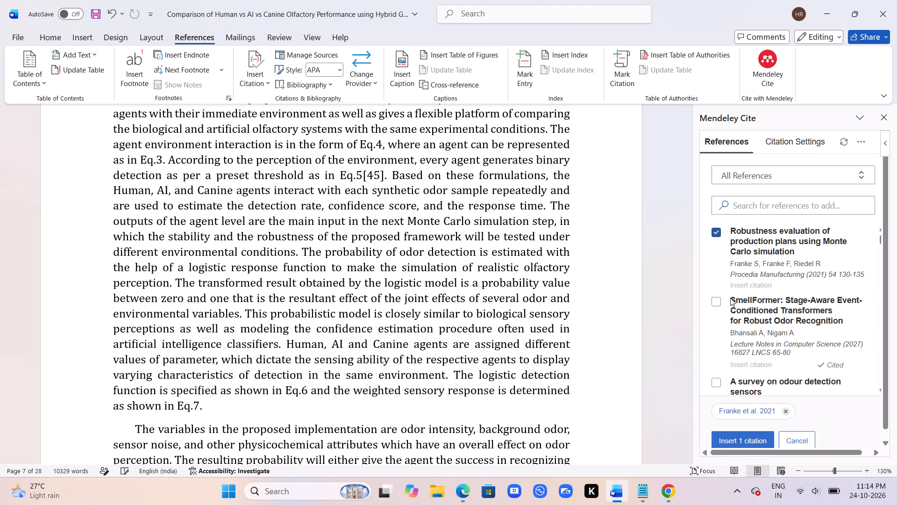
click(730, 442)
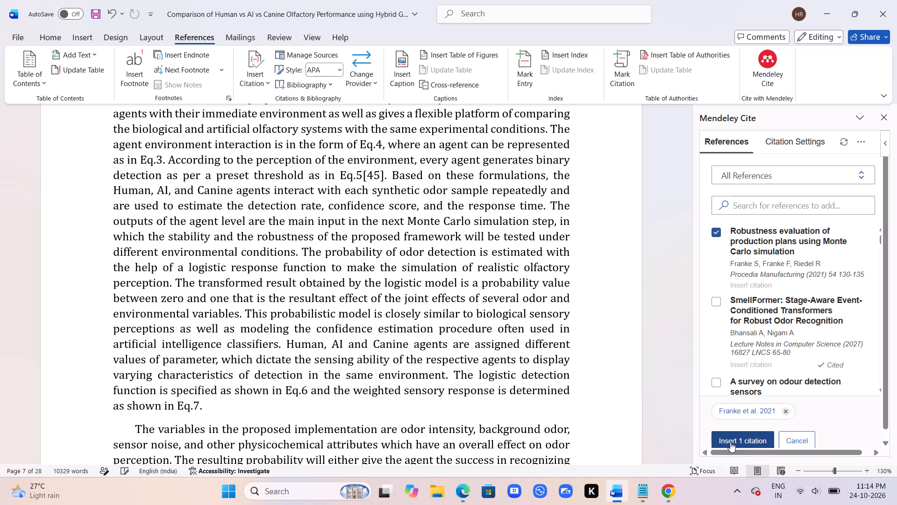
click(440, 310)
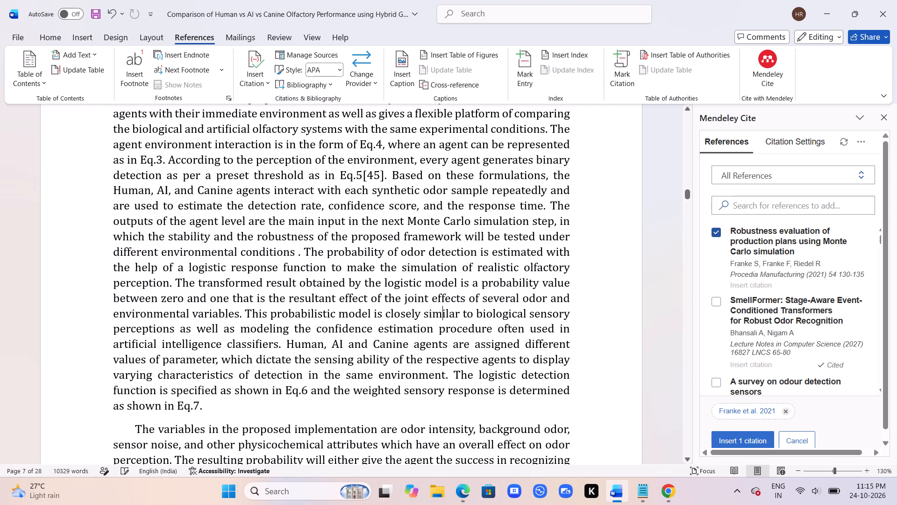
click(297, 253)
key(BackSpace)
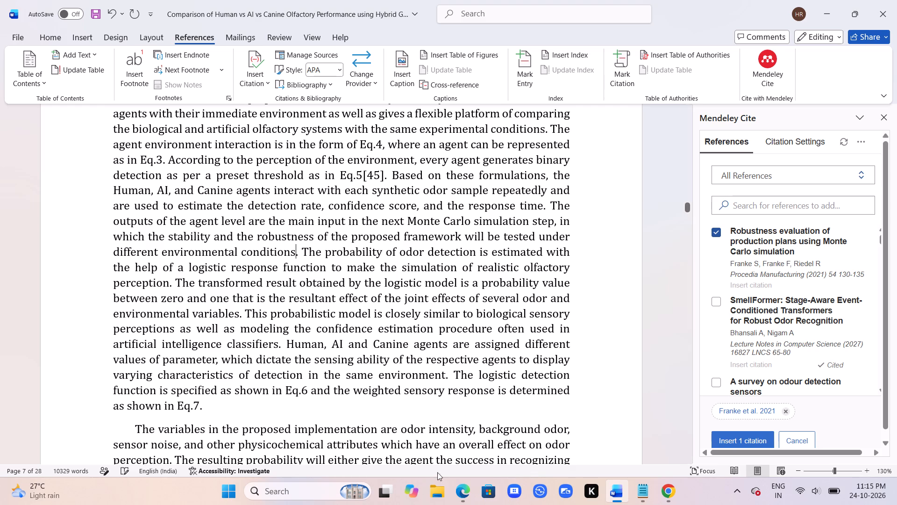
click(746, 440)
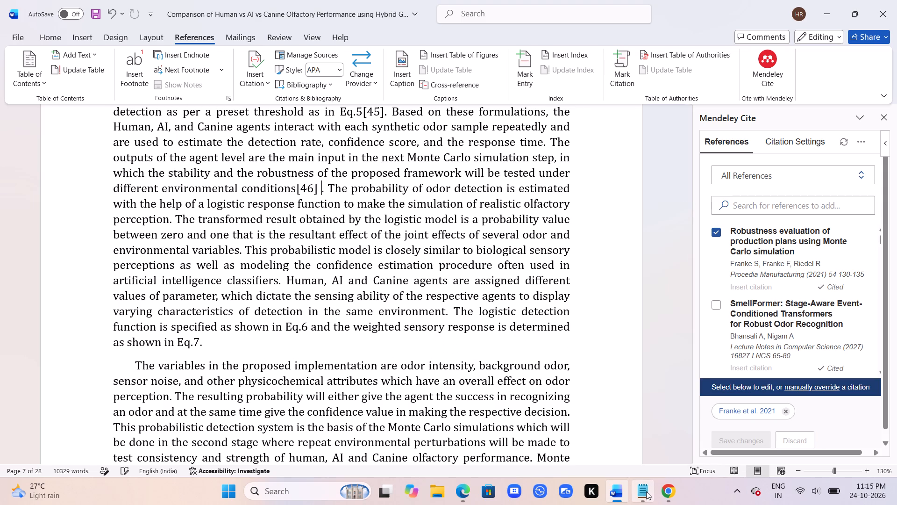
Copy "simulation of realistic olfactory perception." from the Notepad notes and, in Edge, search Bing for that phrase plus "research paper".
click(637, 456)
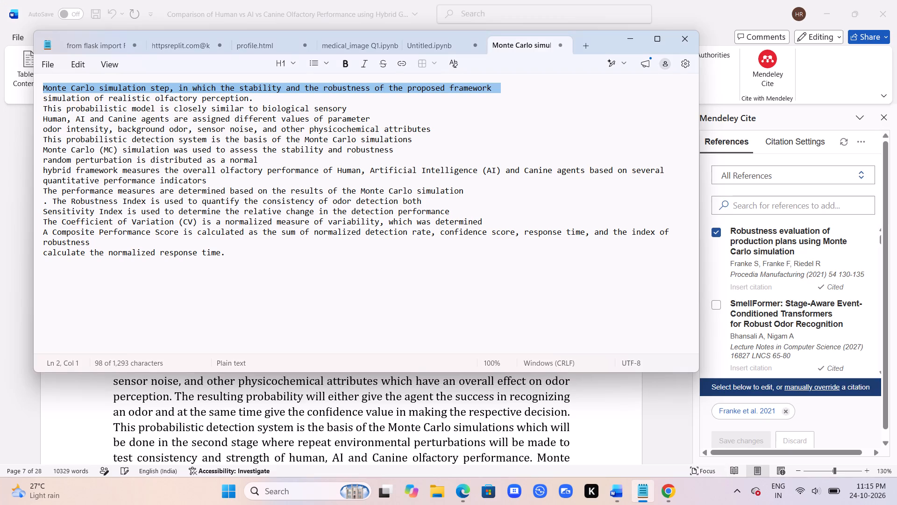
drag(259, 98, 17, 96)
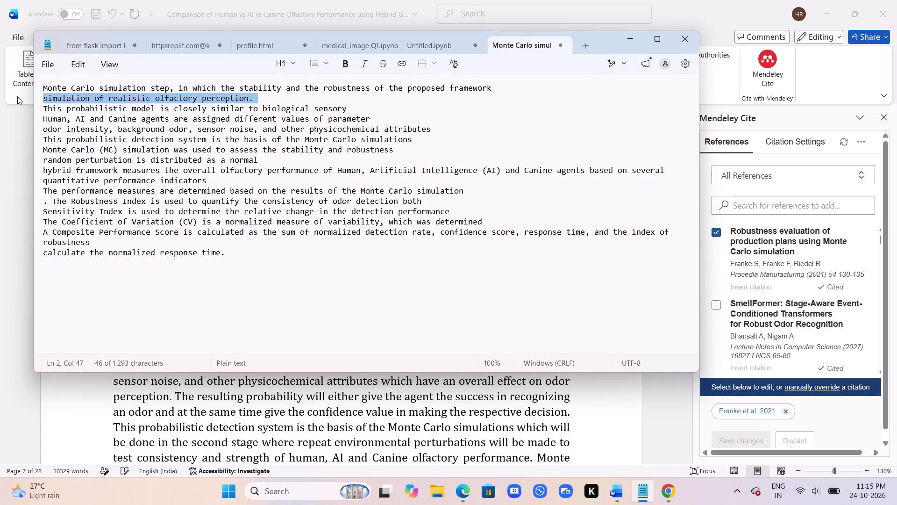
key(ctrl+c)
key(alt+Tab)
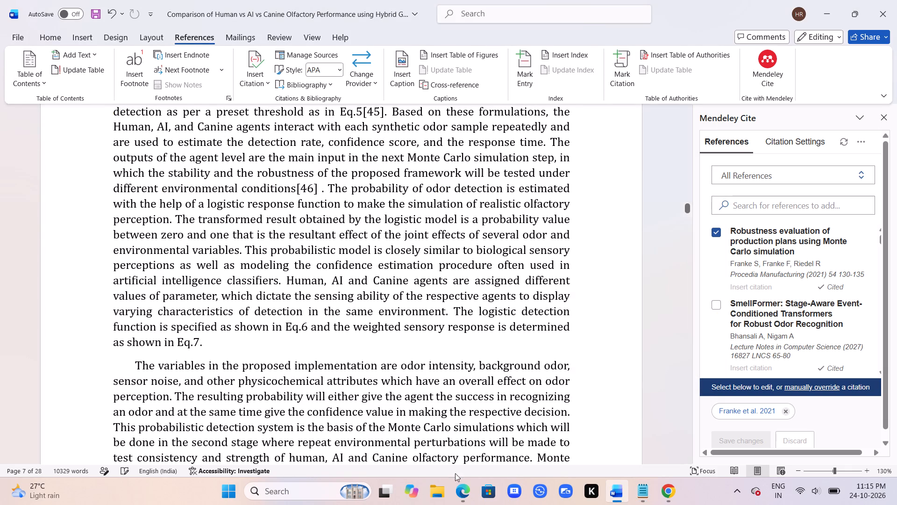
click(442, 434)
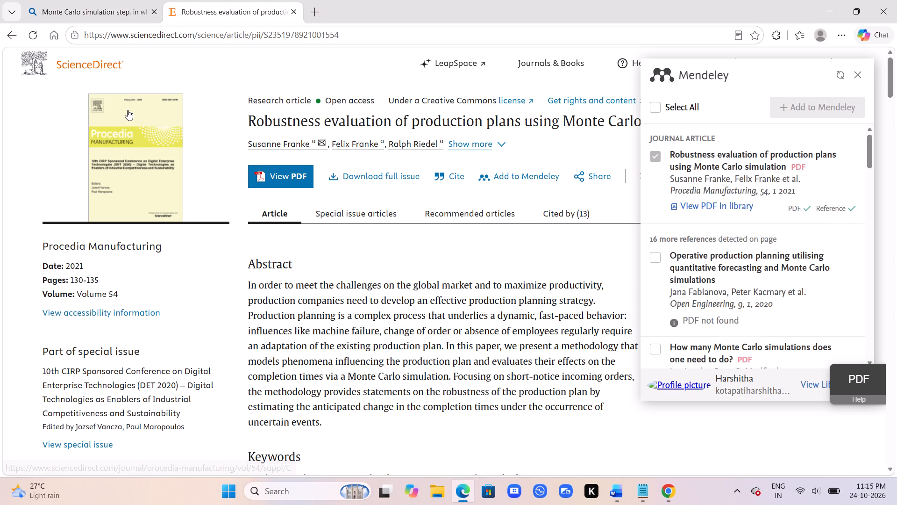
click(11, 32)
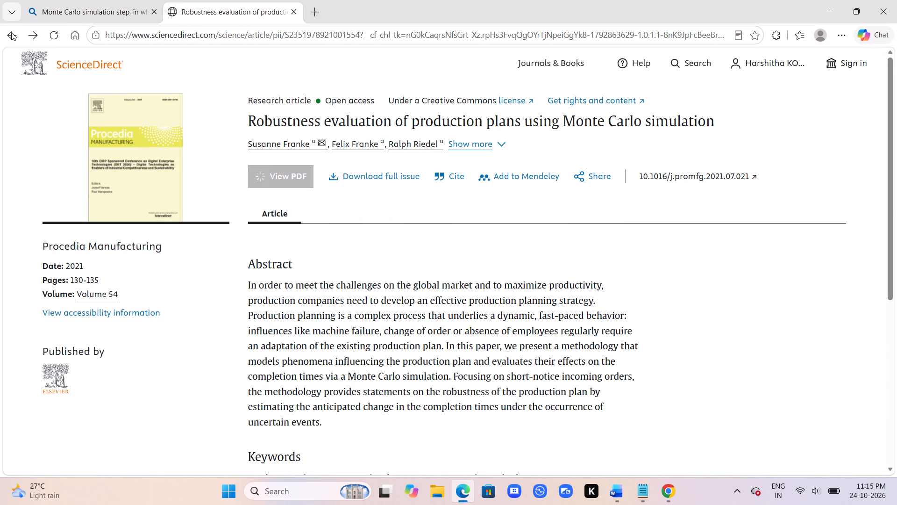
click(74, 11)
scroll(285, 181, up, 7)
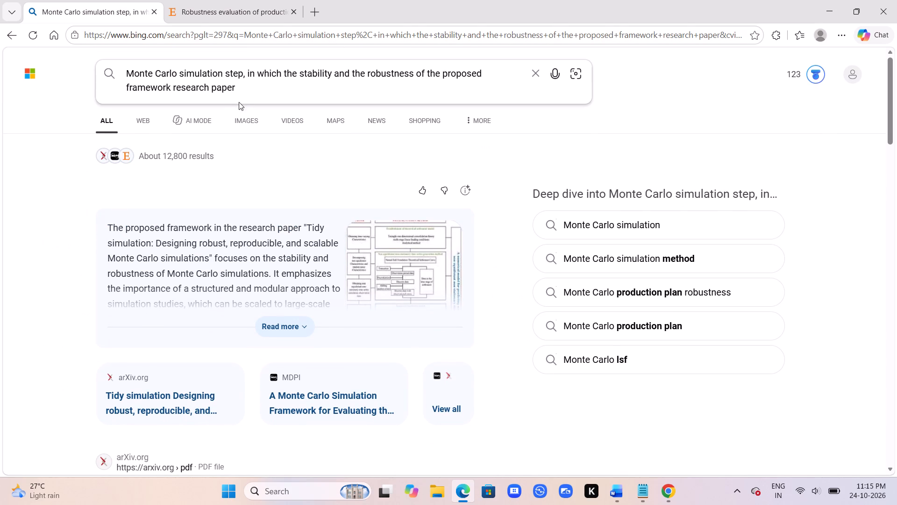
drag(170, 88, 142, 72)
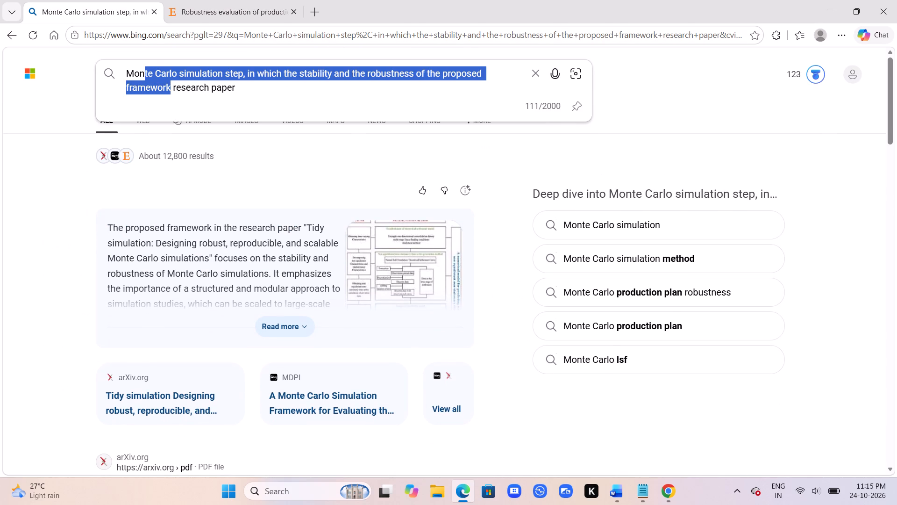
drag(142, 72, 121, 73)
key(BackSpace)
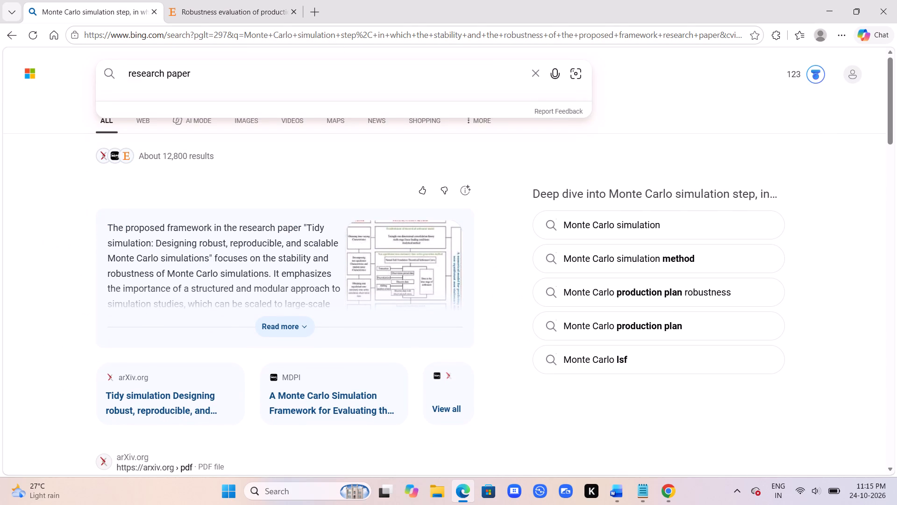
key(ctrl+v)
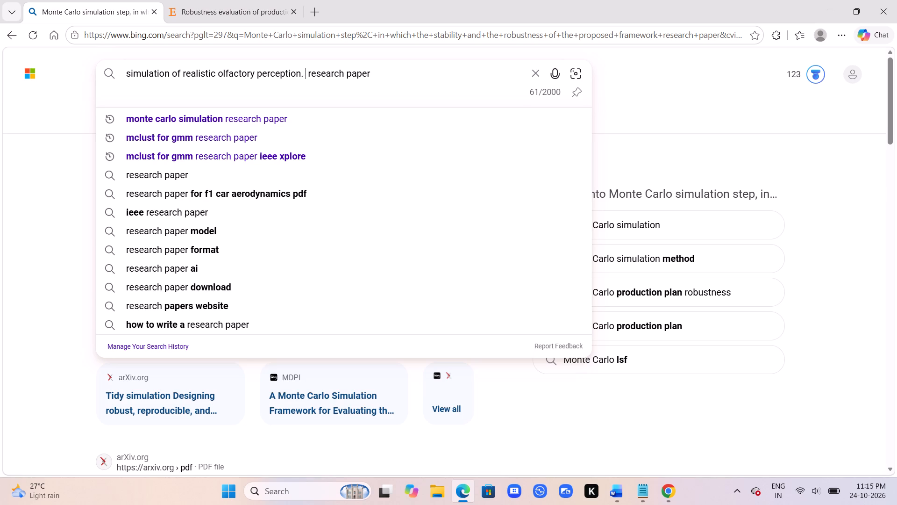
key(Return)
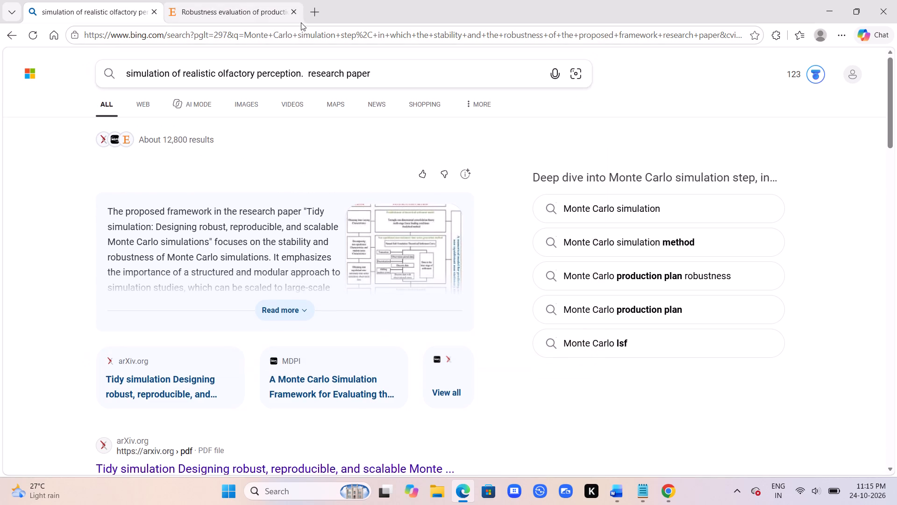
Open the ScienceDirect review "Exploration of simulated human olfactory system", close the old robustness article, and add the review to Mendeley with the Web Importer.
scroll(313, 327, down, 1)
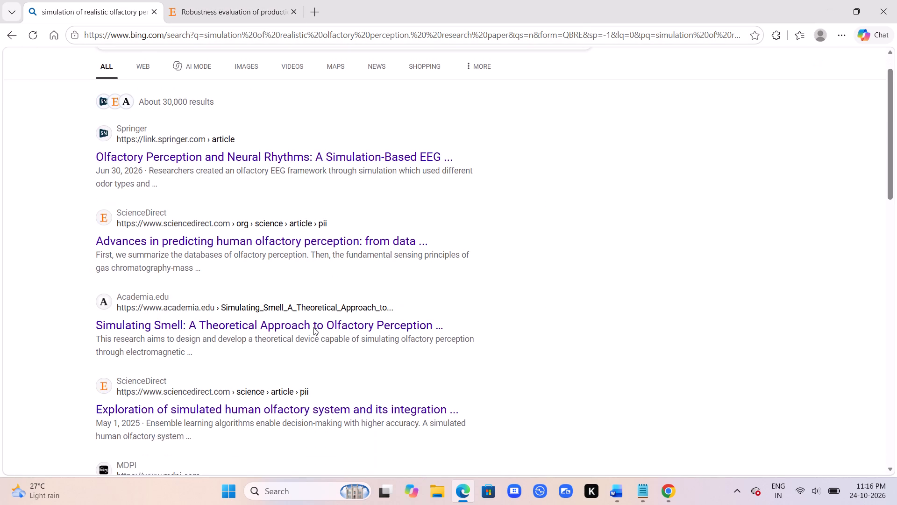
scroll(313, 327, down, 1)
click(268, 359)
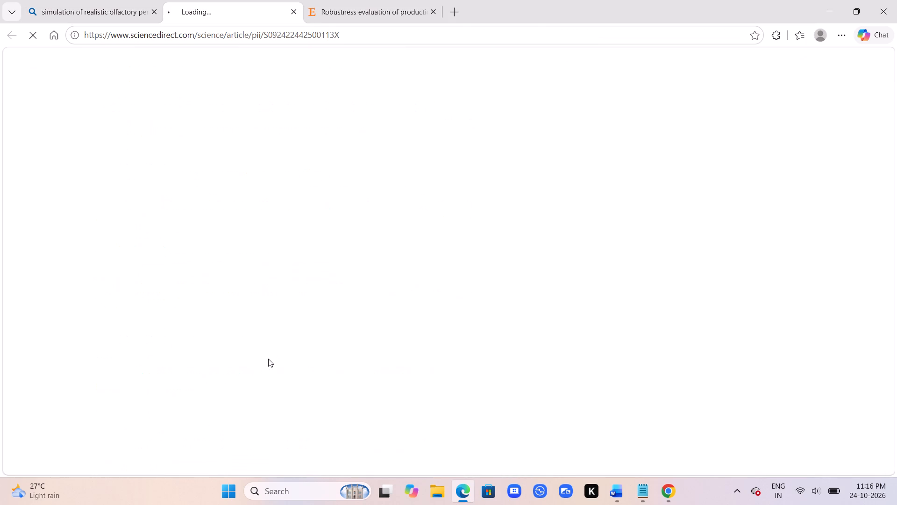
click(434, 9)
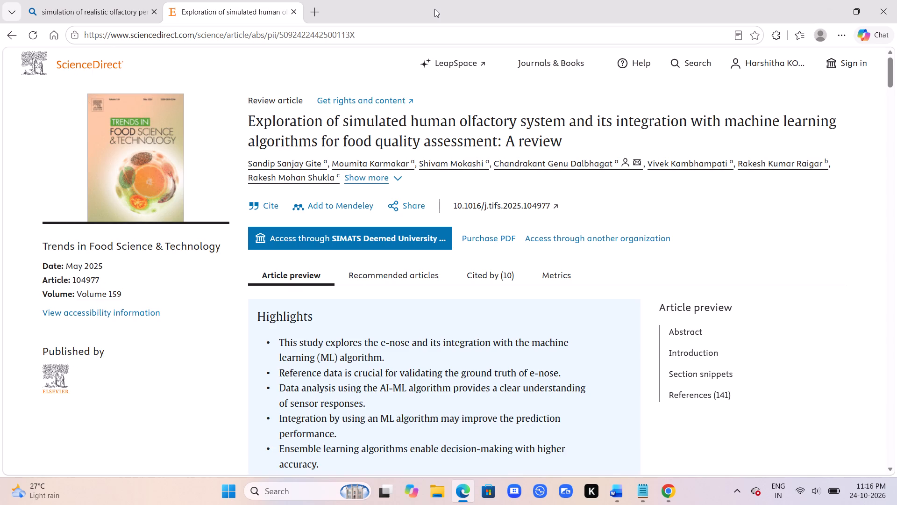
click(776, 37)
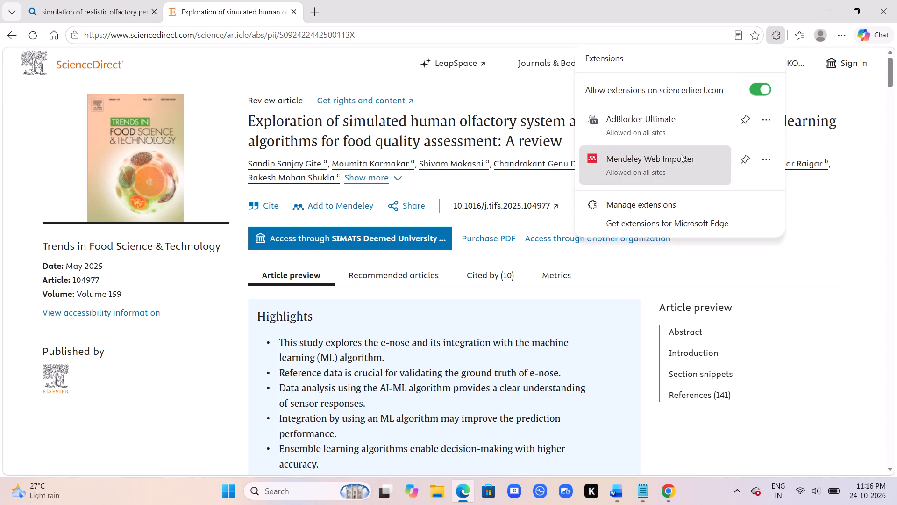
click(668, 167)
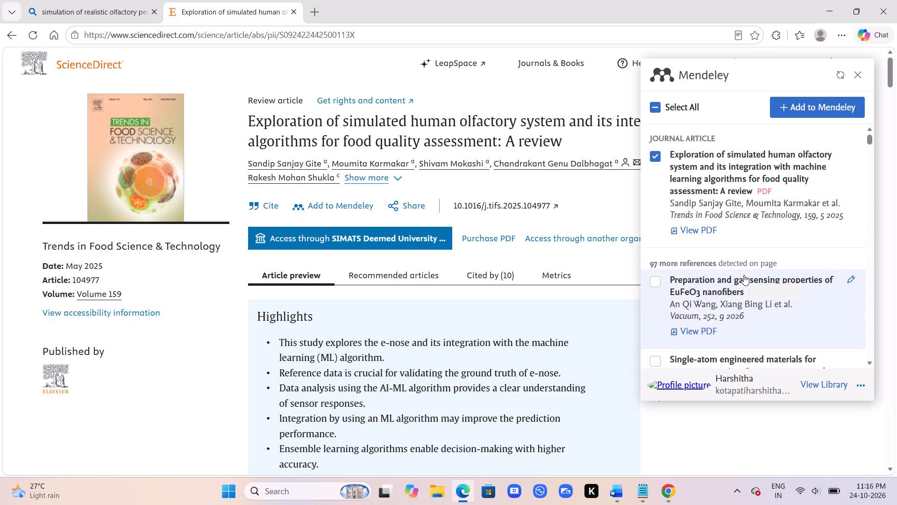
click(788, 106)
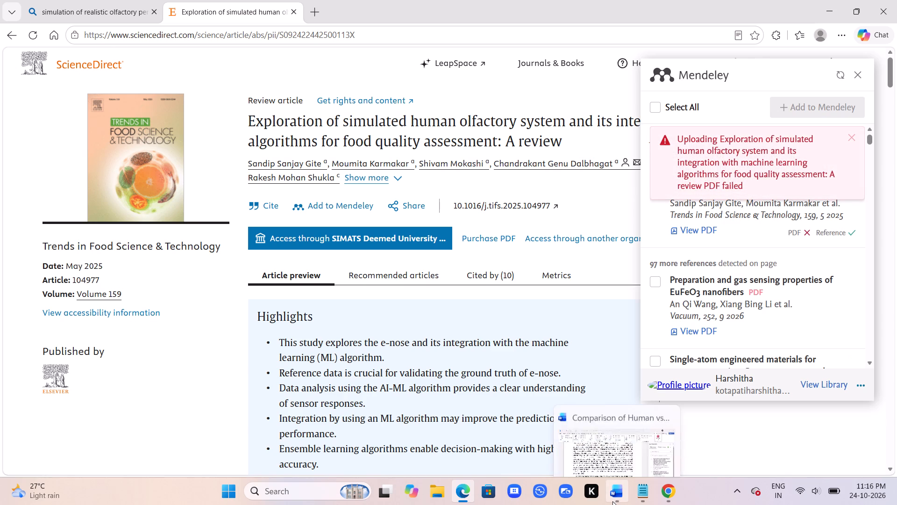
Back in Word, insert the Gite et al. 2025 citation after "environmental variables" with Mendeley Cite.
click(617, 447)
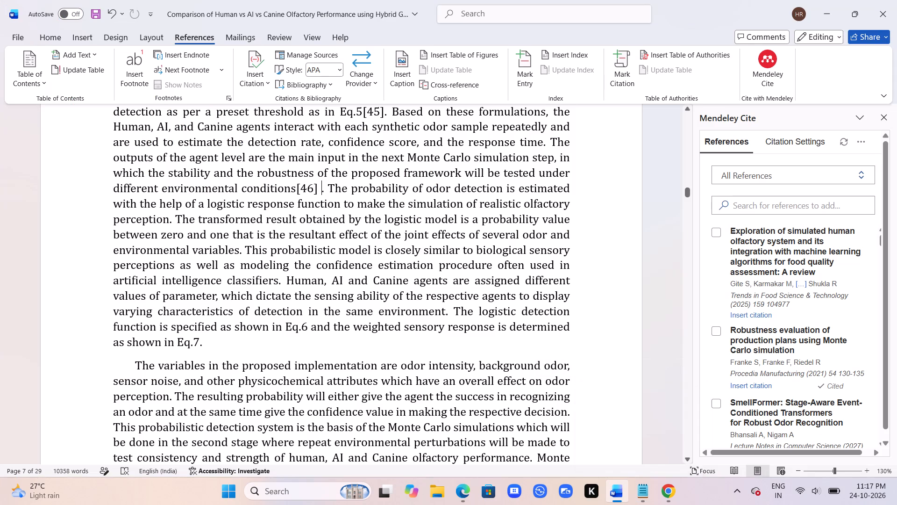
click(495, 382)
click(240, 250)
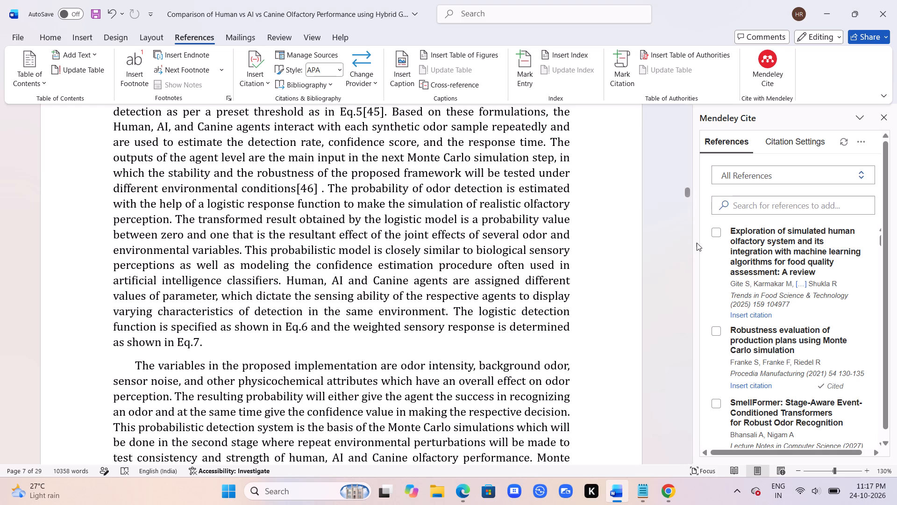
click(715, 235)
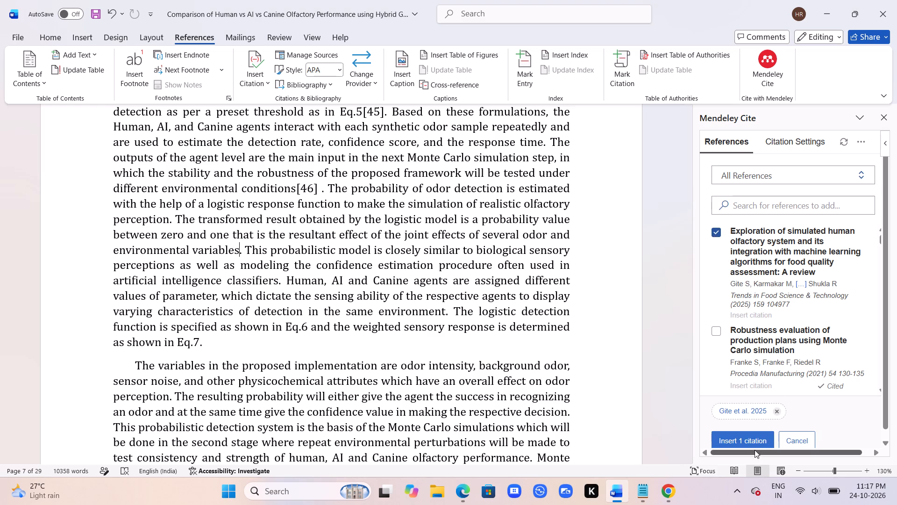
click(741, 436)
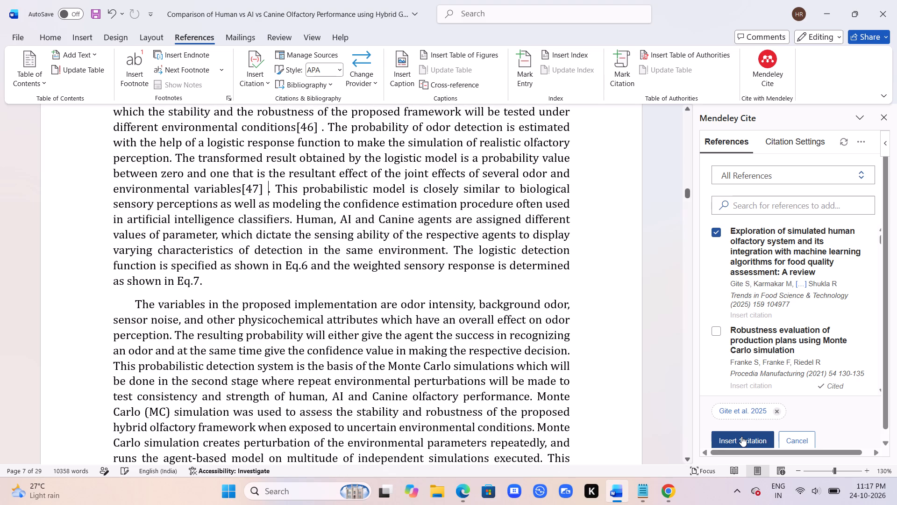
Delete the spaces before and after the period that follows the citation at "environmental variables".
click(398, 283)
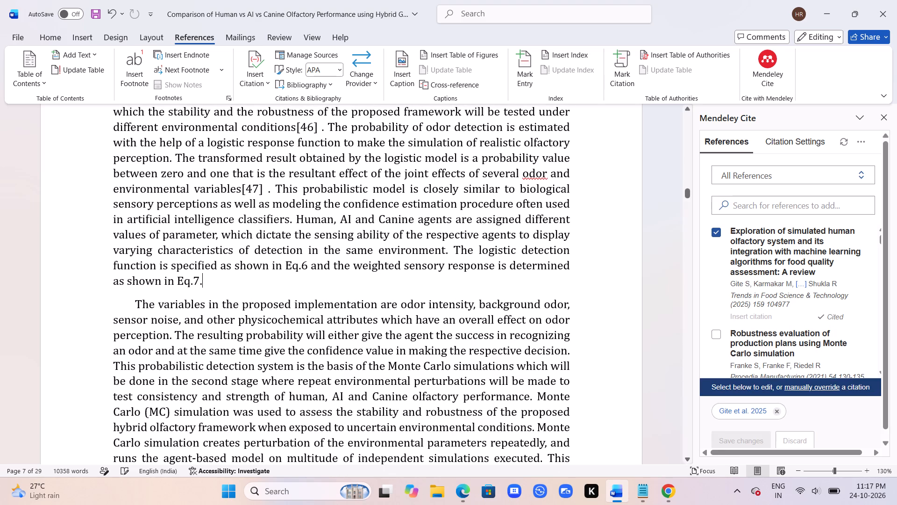
click(277, 187)
key(BackSpace)
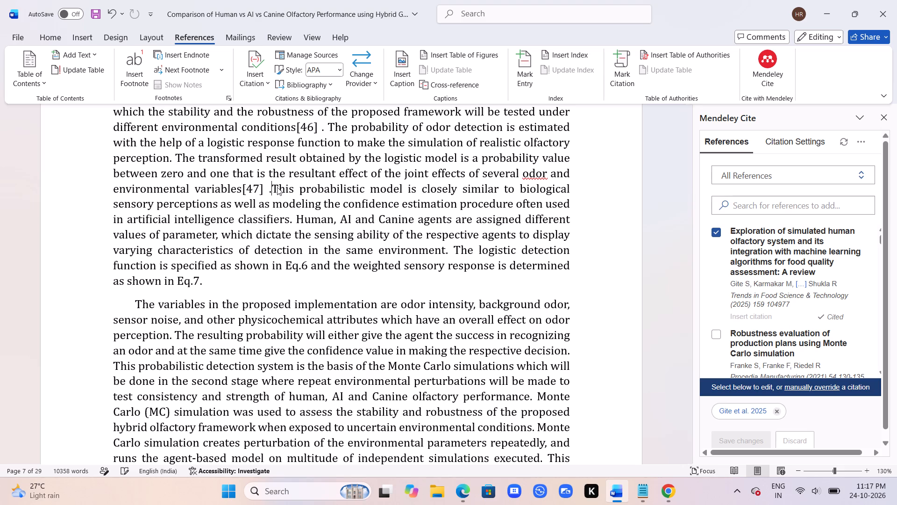
key(Left)
key(BackSpace)
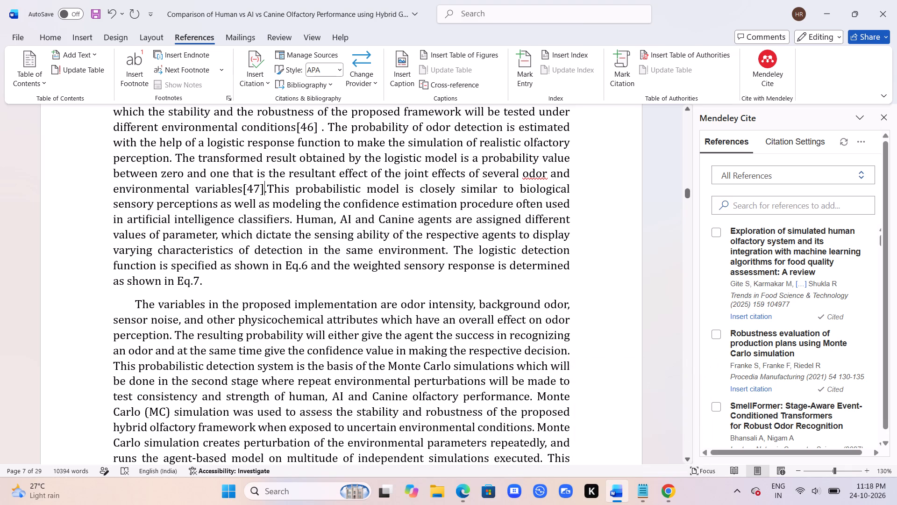
Place the cursor after "artificial intelligence classifiers" in the paper, and copy "This probabilistic model is closely similar to biological sensory" from the Notepad notes.
click(290, 222)
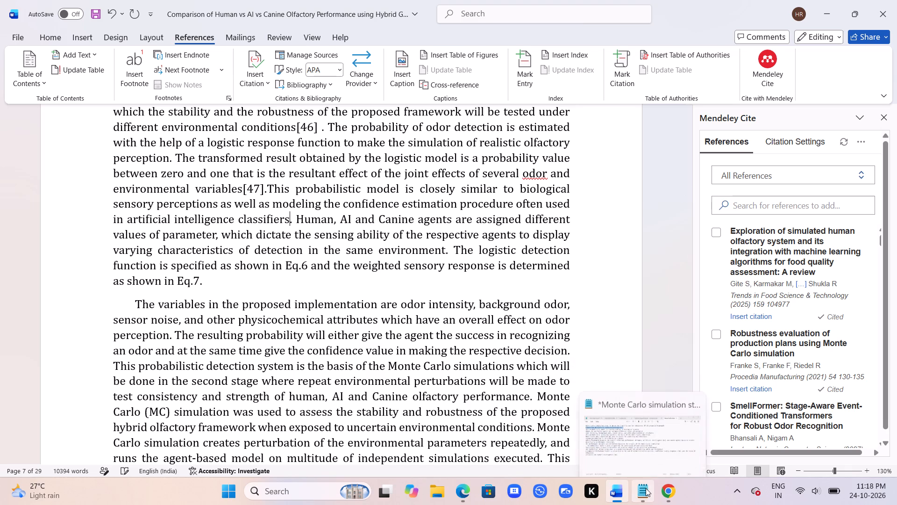
click(626, 423)
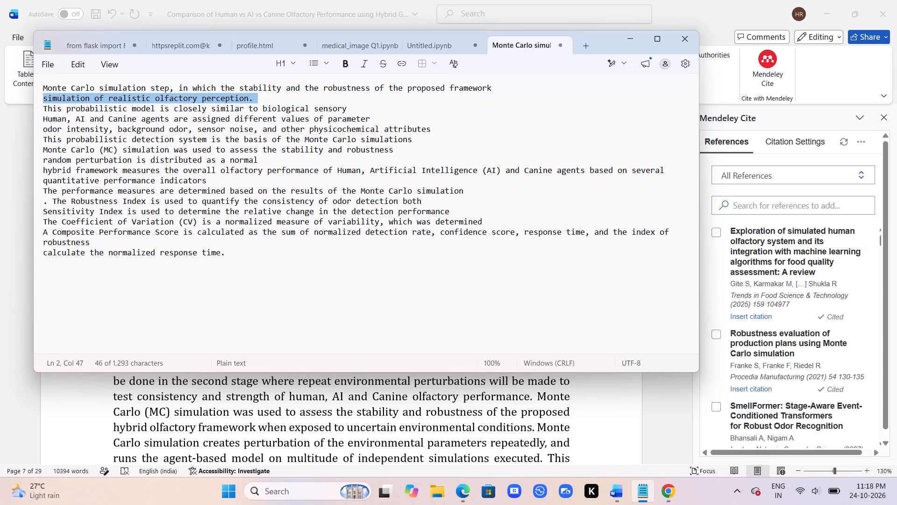
drag(353, 108, 71, 109)
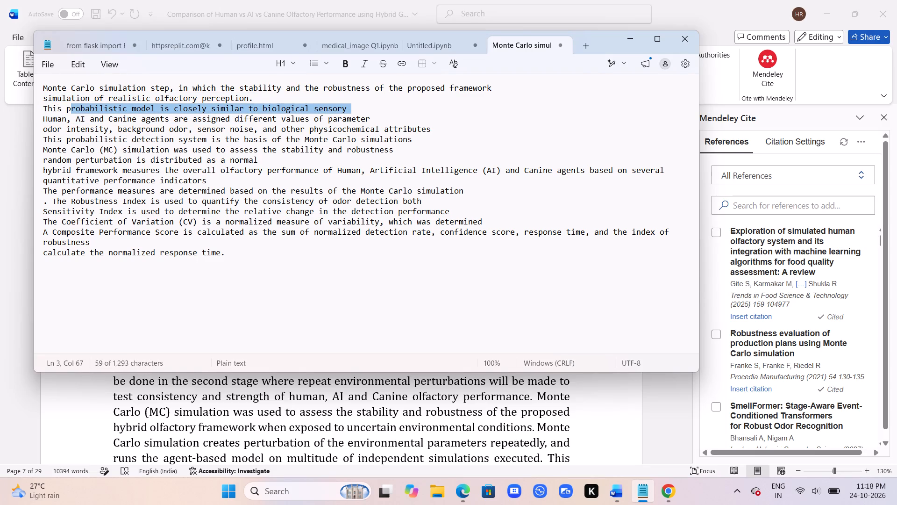
drag(71, 109, 0, 101)
click(0, 101)
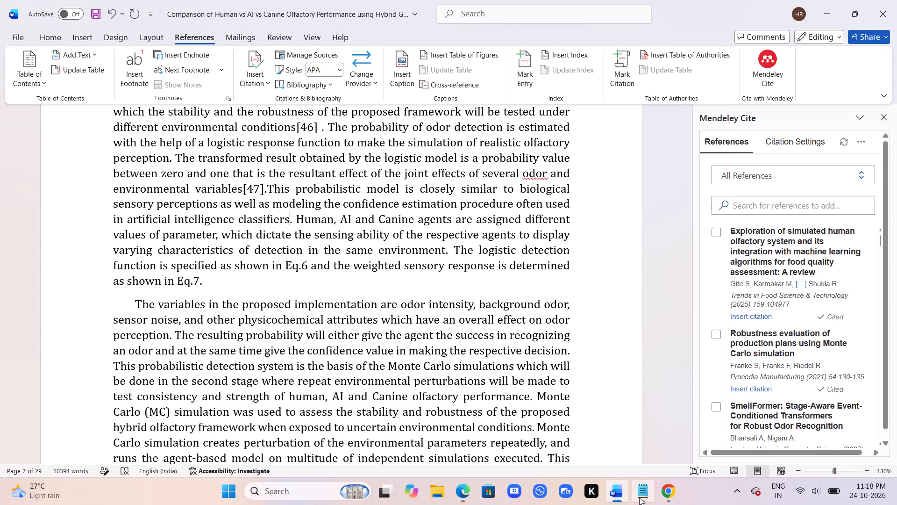
click(634, 444)
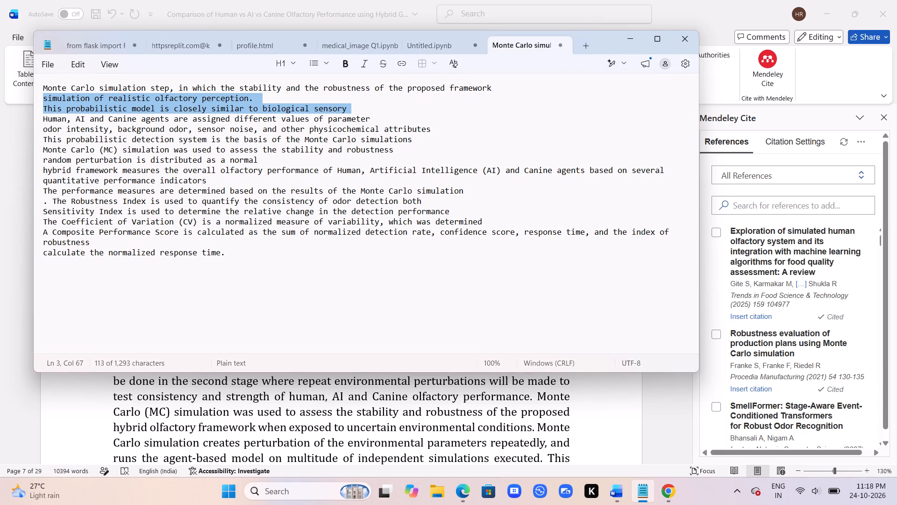
click(479, 146)
drag(354, 110, 302, 113)
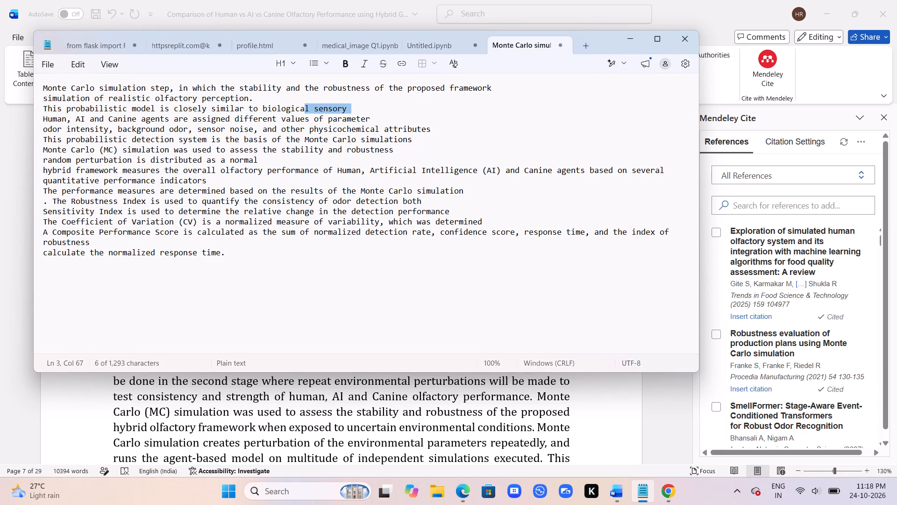
drag(302, 113, 22, 106)
key(ctrl+c)
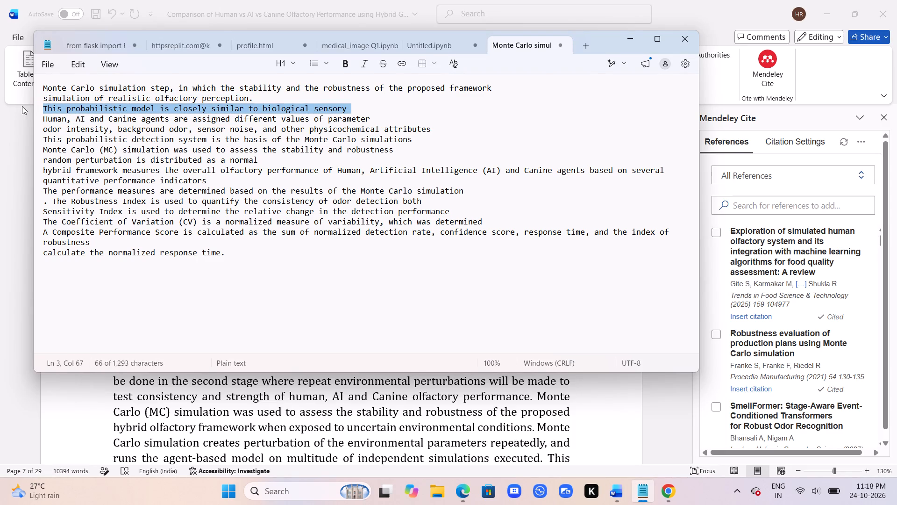
In Edge, replace the old phrase in the Bing query with the copied sentence, keep "research paper" after it, and run the search.
key(alt+Tab)
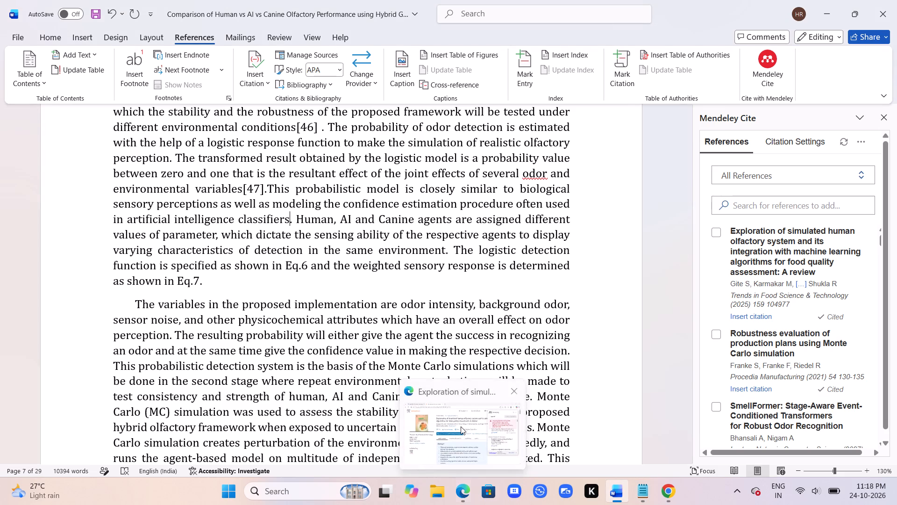
click(461, 426)
click(90, 15)
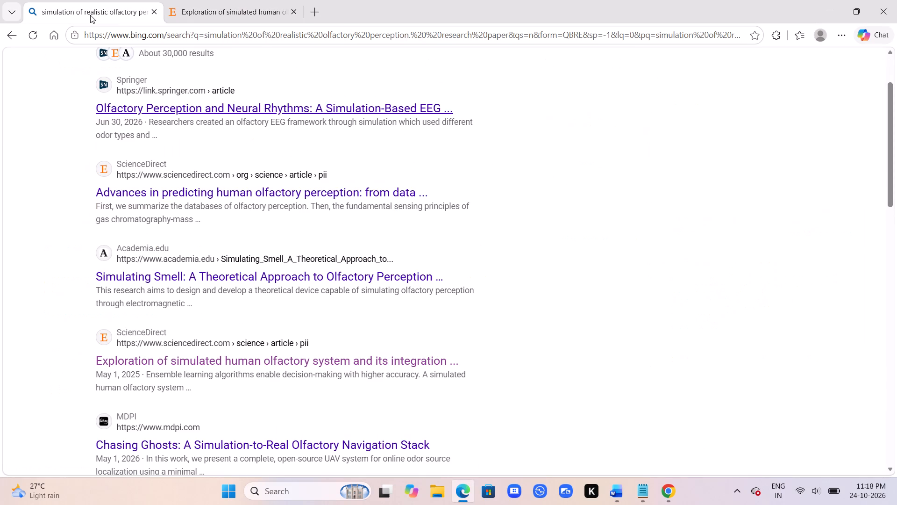
scroll(180, 117, up, 8)
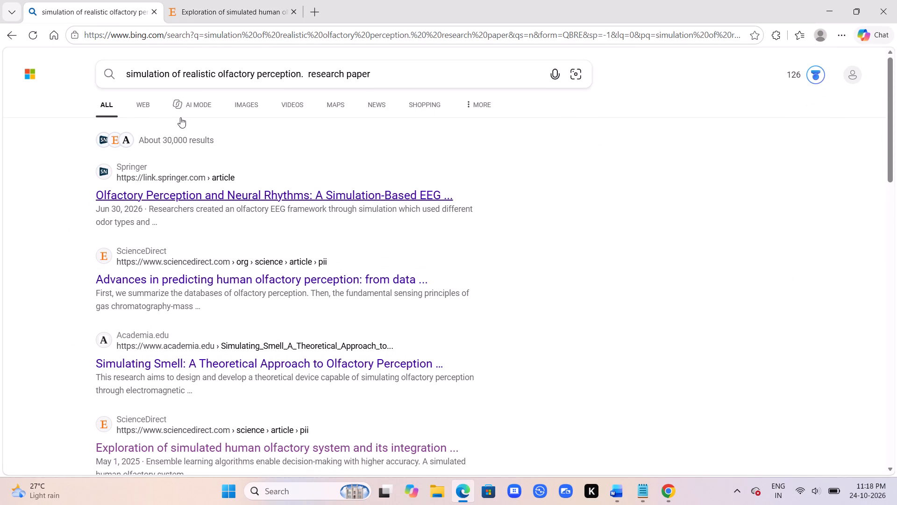
drag(306, 73, 58, 87)
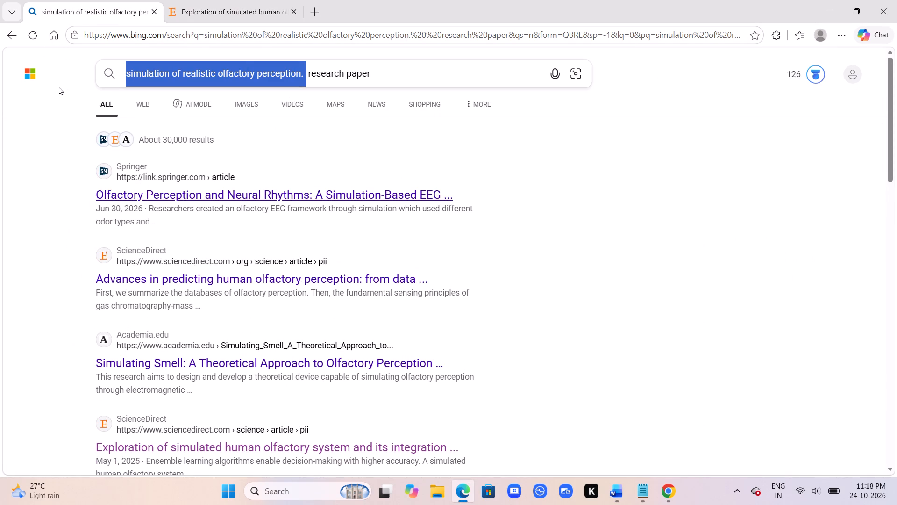
key(BackSpace)
key(ctrl+v)
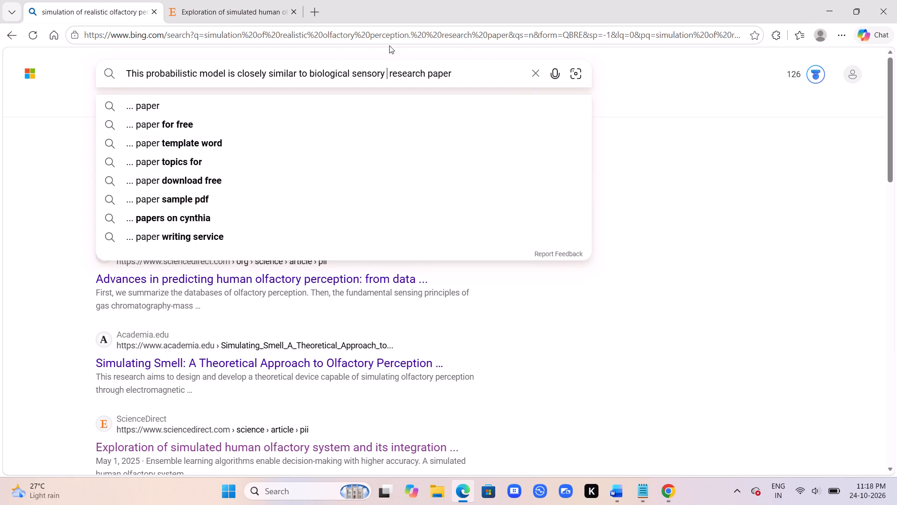
click(478, 66)
key(Return)
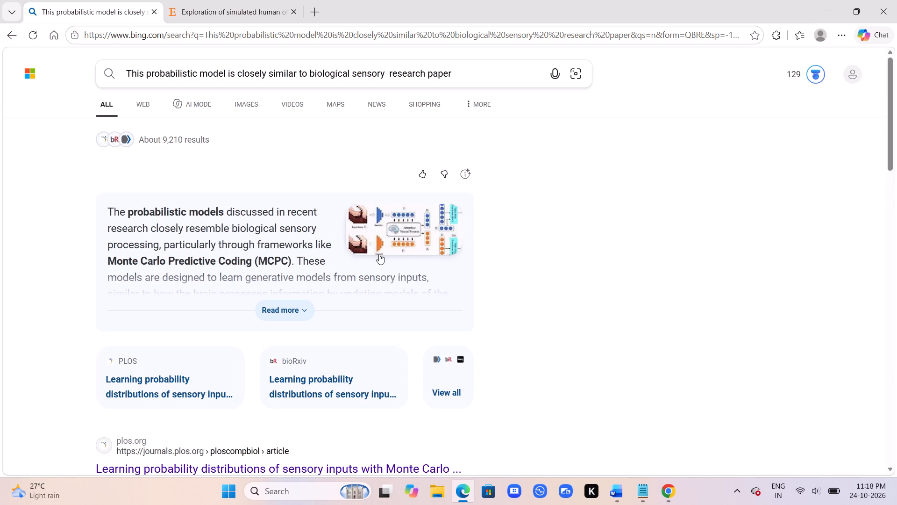
Open the PMC article "A Survey on Probabilistic Models in Human Perception and Machines" from the results and close the old olfactory system review.
scroll(379, 254, down, 6)
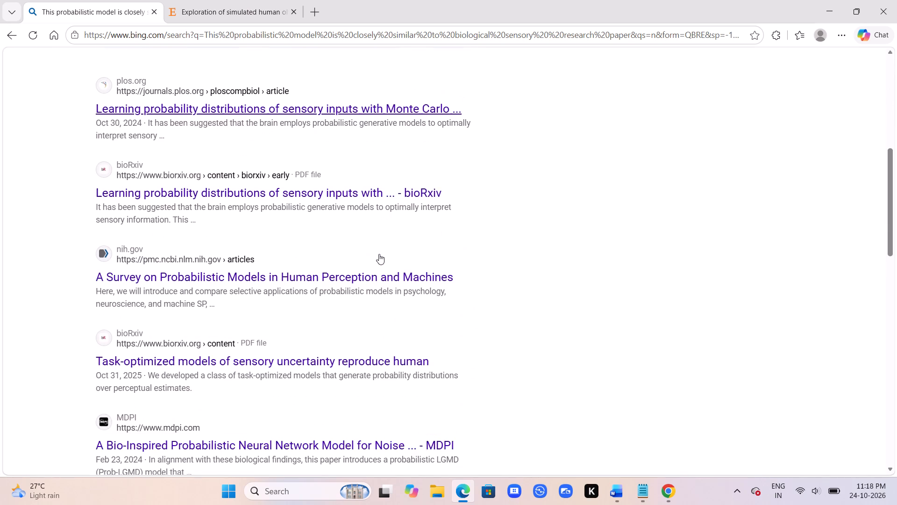
scroll(379, 254, down, 2)
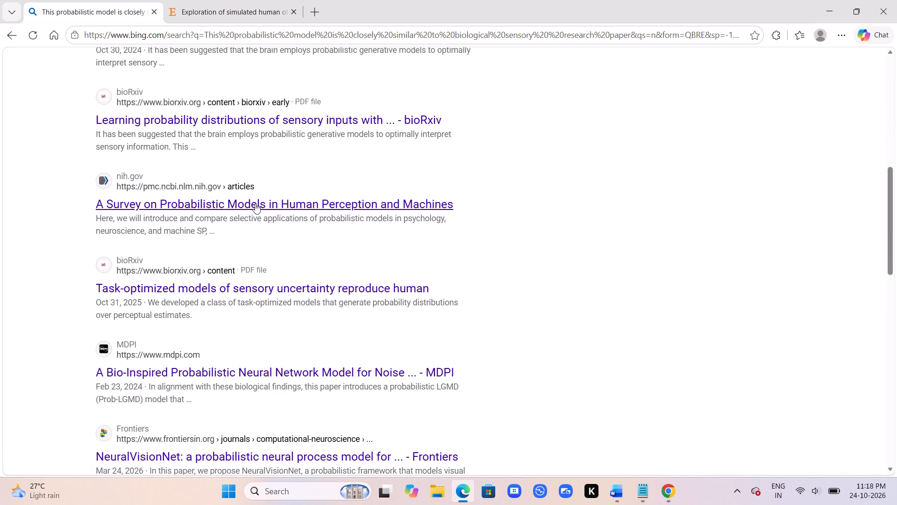
click(255, 203)
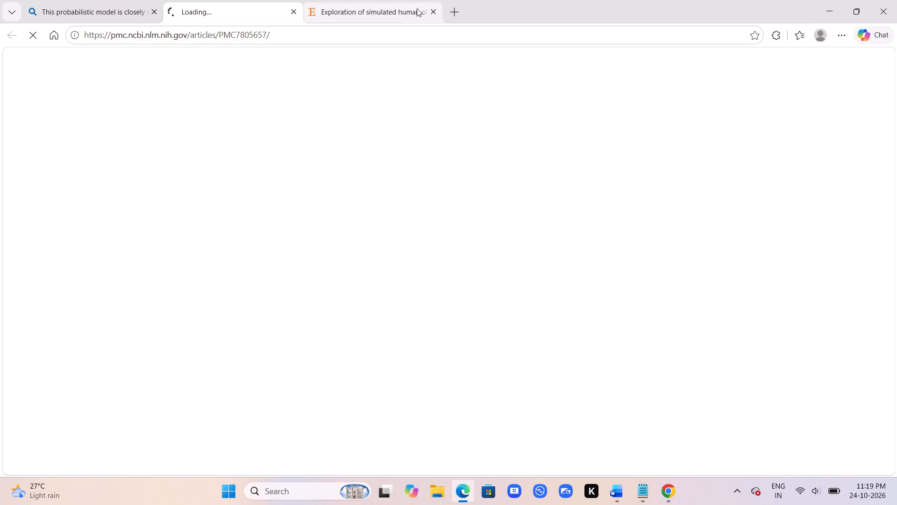
click(434, 10)
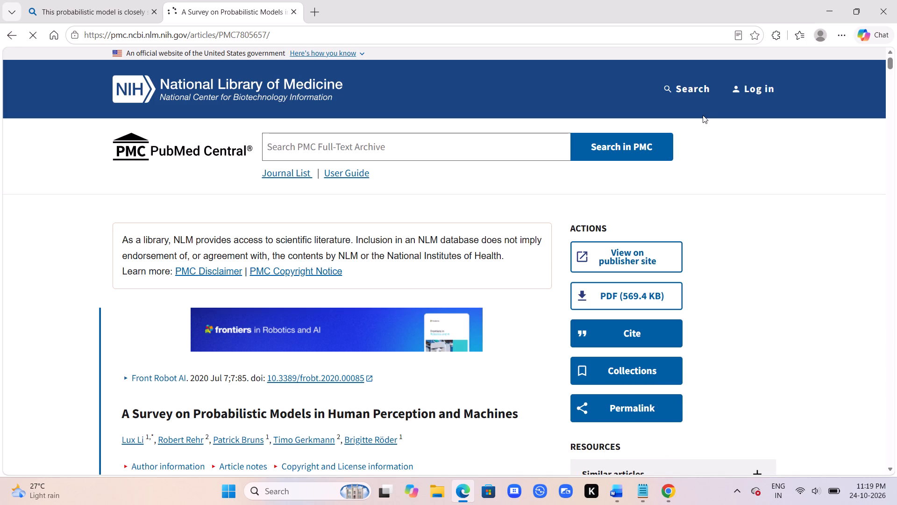
Launch the Mendeley Web Importer on the probabilistic models survey page.
click(772, 32)
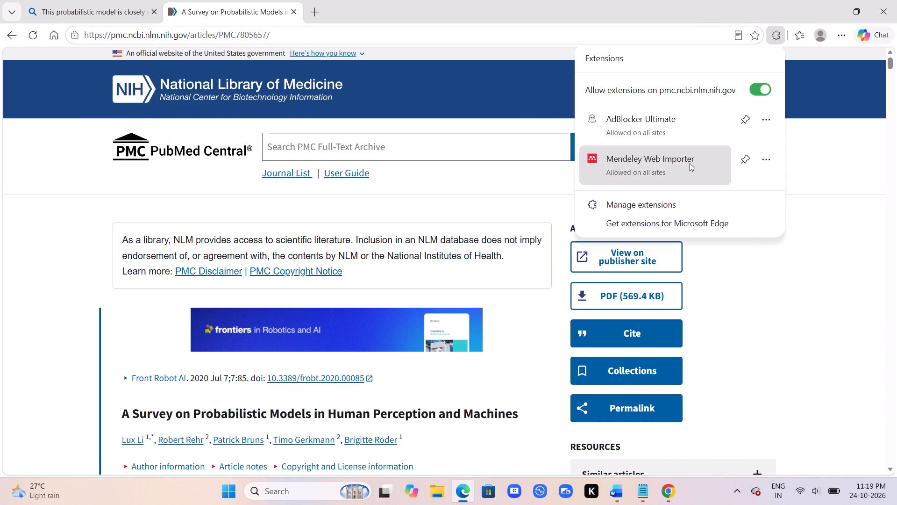
click(690, 163)
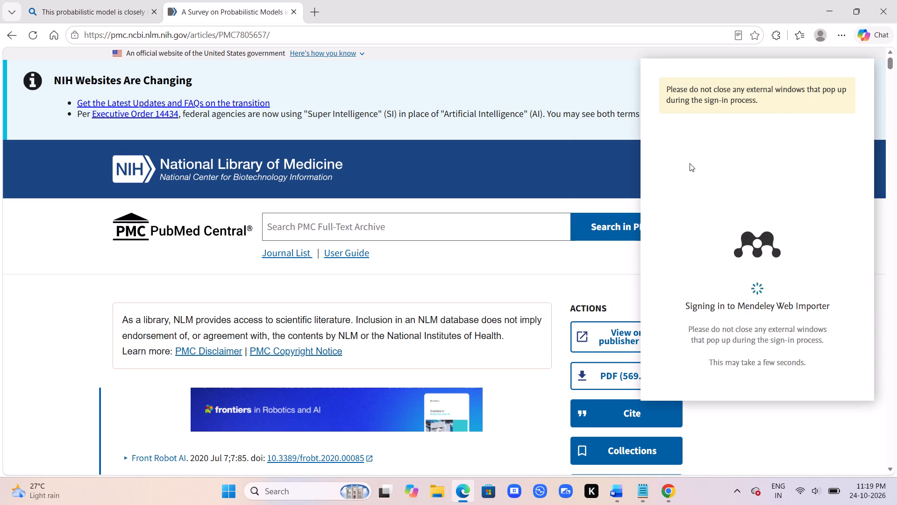
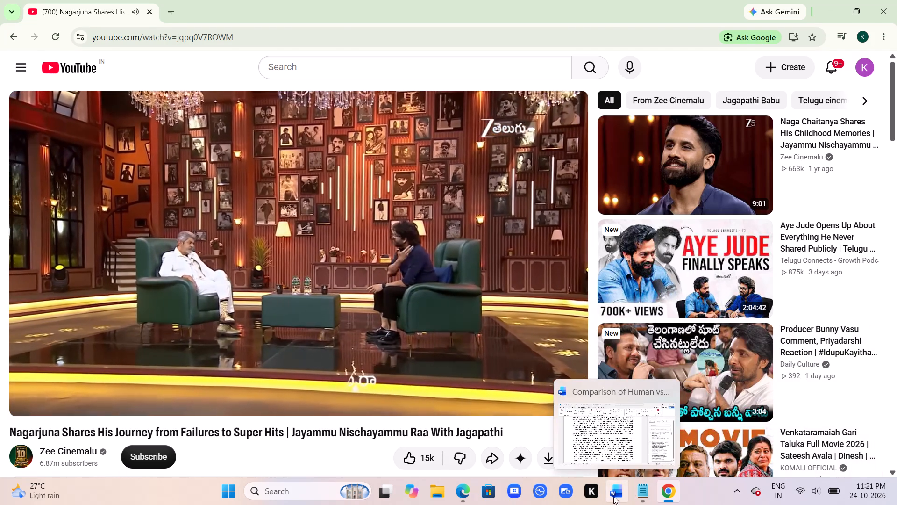
In Edge, search Bing for "Human, AI and Canine agents are assigned different values of parameter research paper" in place of the old query.
click(469, 449)
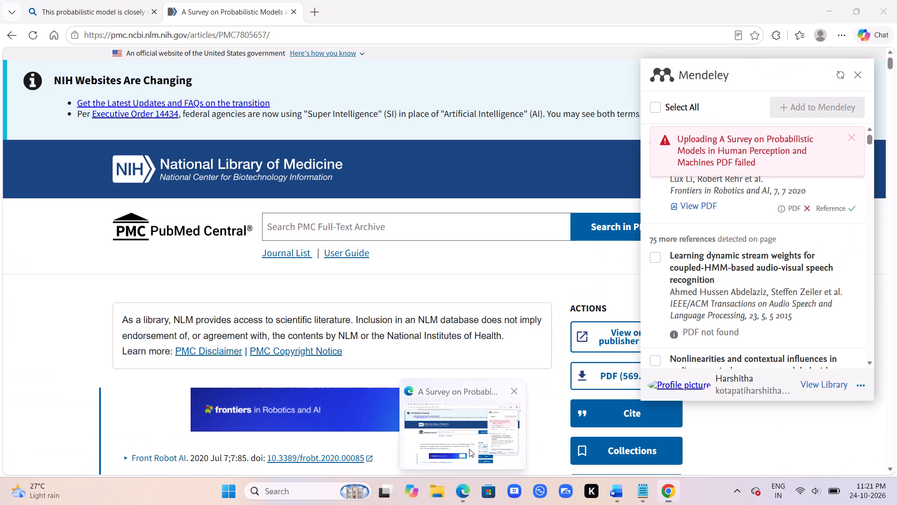
click(10, 31)
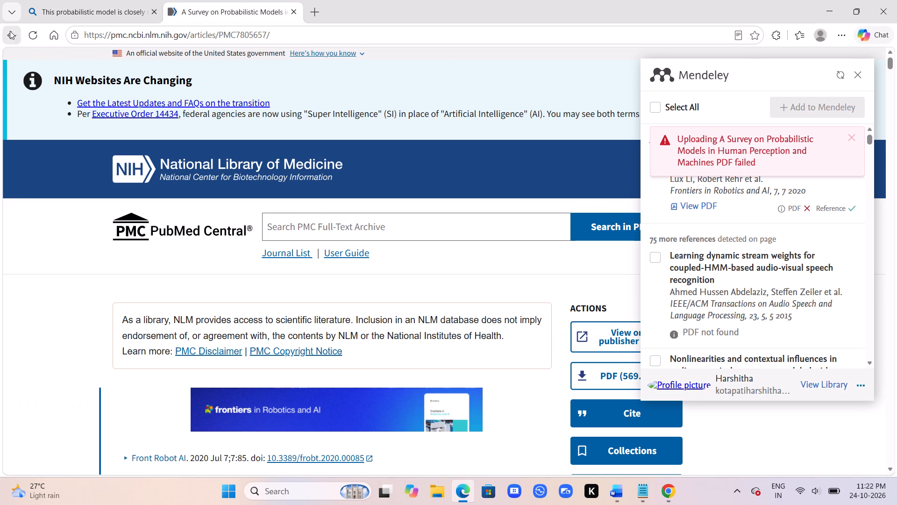
scroll(258, 150, up, 8)
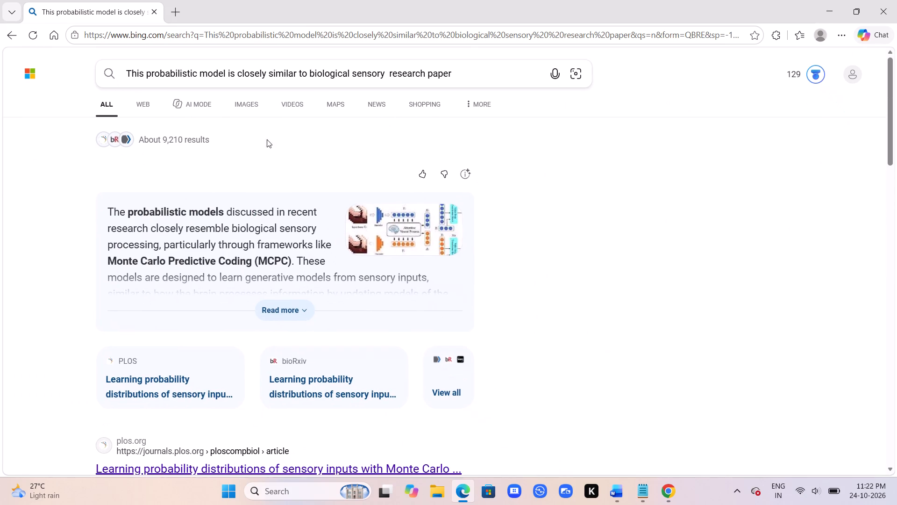
drag(384, 73, 175, 85)
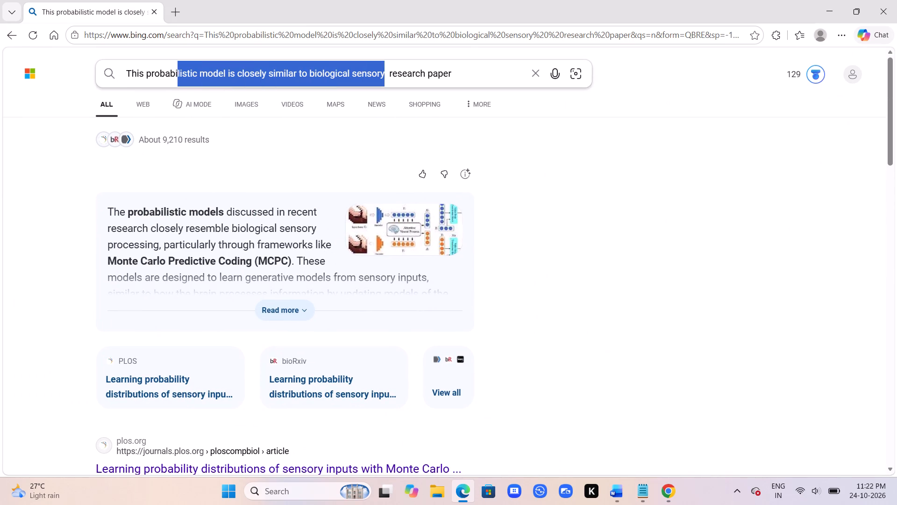
drag(175, 85, 121, 86)
key(BackSpace)
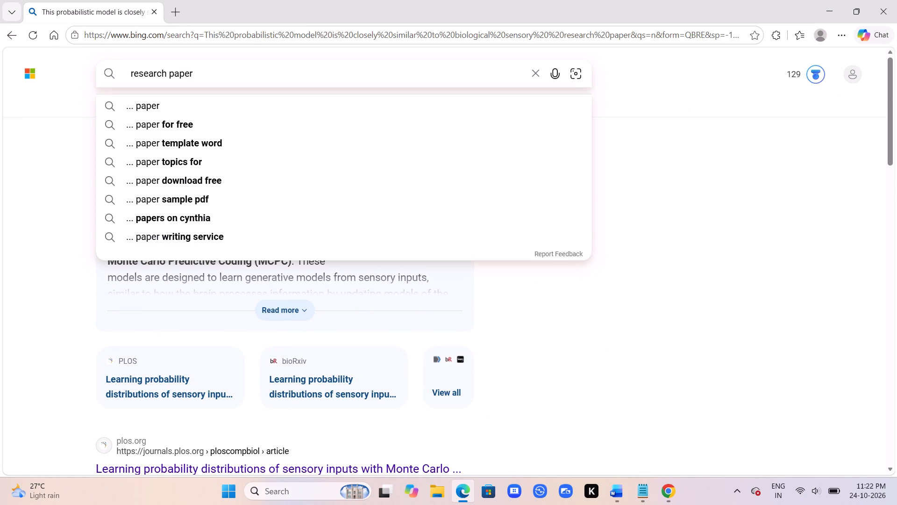
key(ctrl+v)
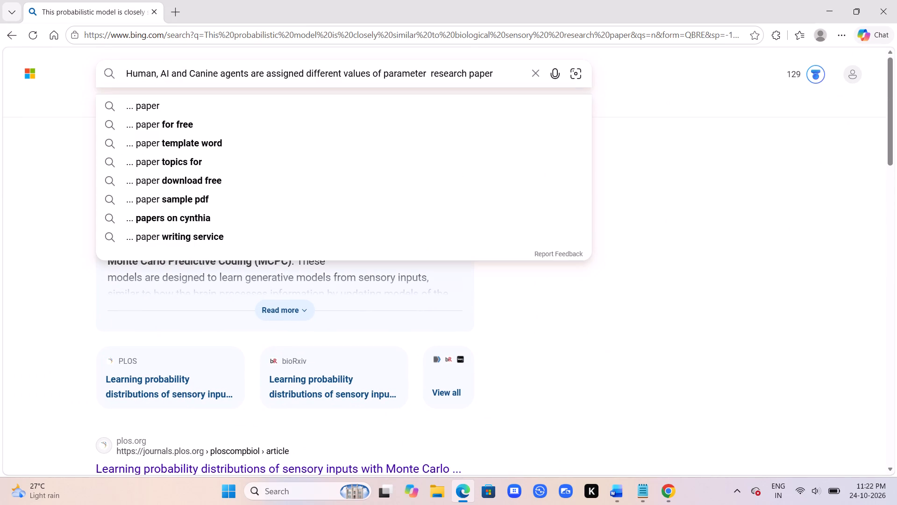
click(509, 78)
key(Return)
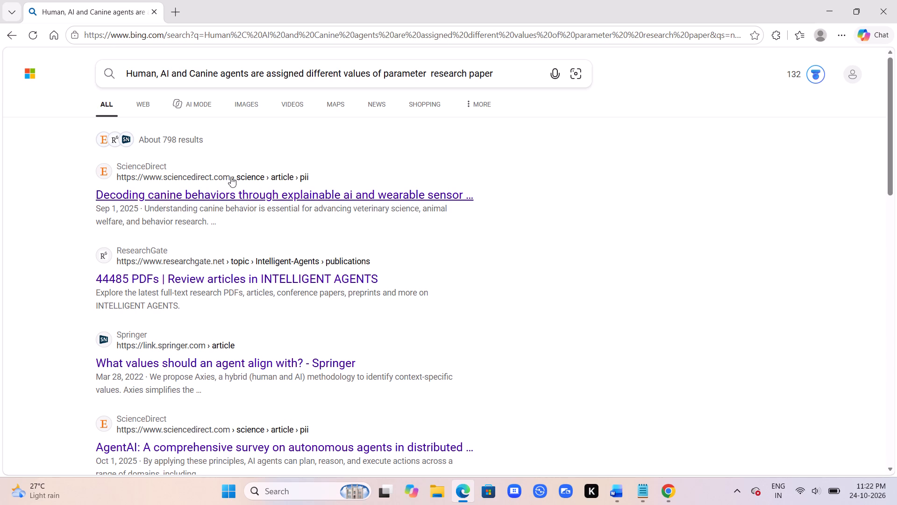
Open the ScienceDirect article "Decoding canine behaviors through explainable ai and wearable sensor data" and add it to Mendeley with the Web Importer.
click(207, 196)
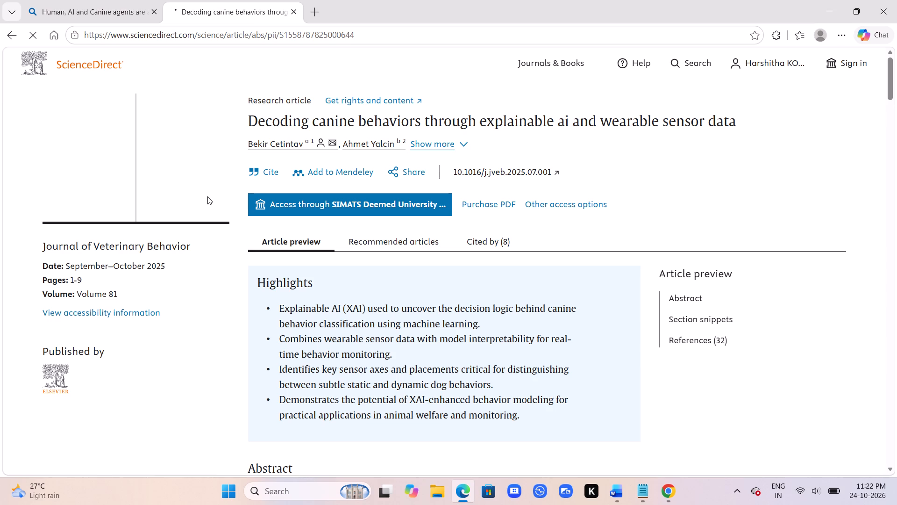
click(777, 33)
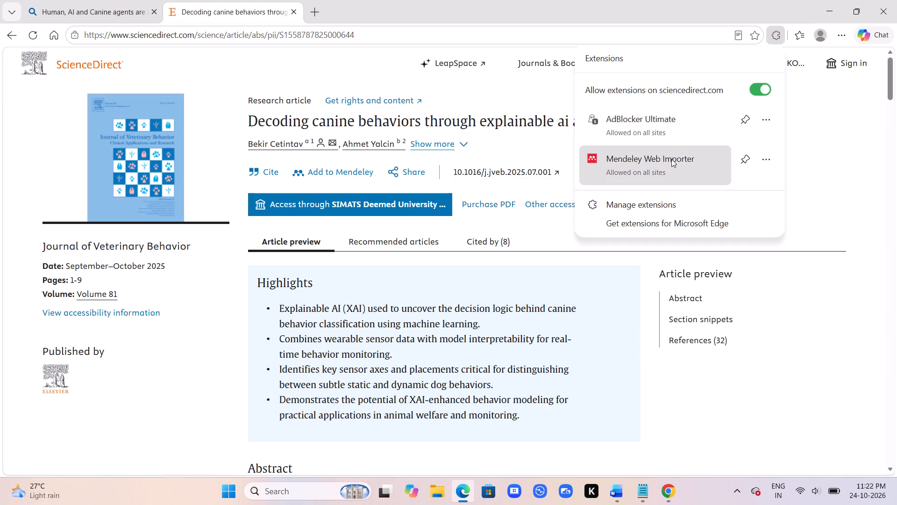
click(671, 159)
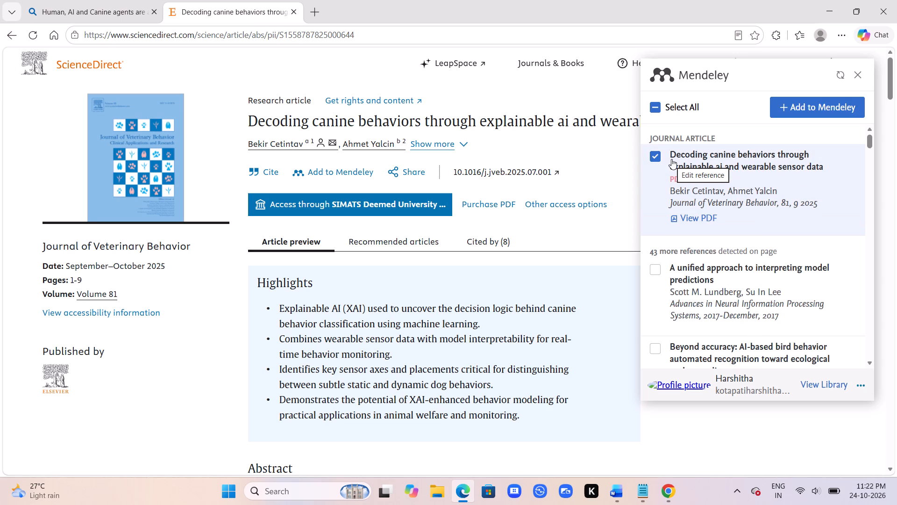
click(789, 103)
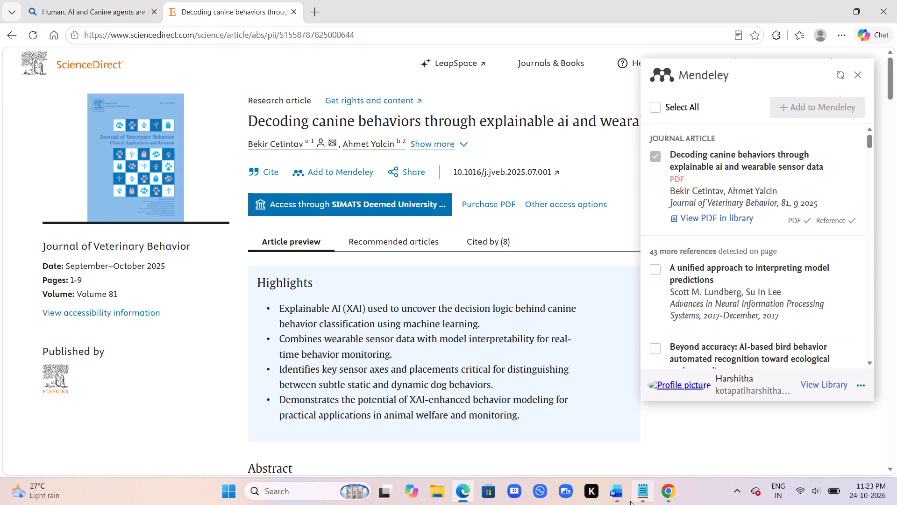
In the Word paper, insert the Mendeley citation for Cetintav et al. 2025 after "Eq.7", before the full stop.
click(617, 443)
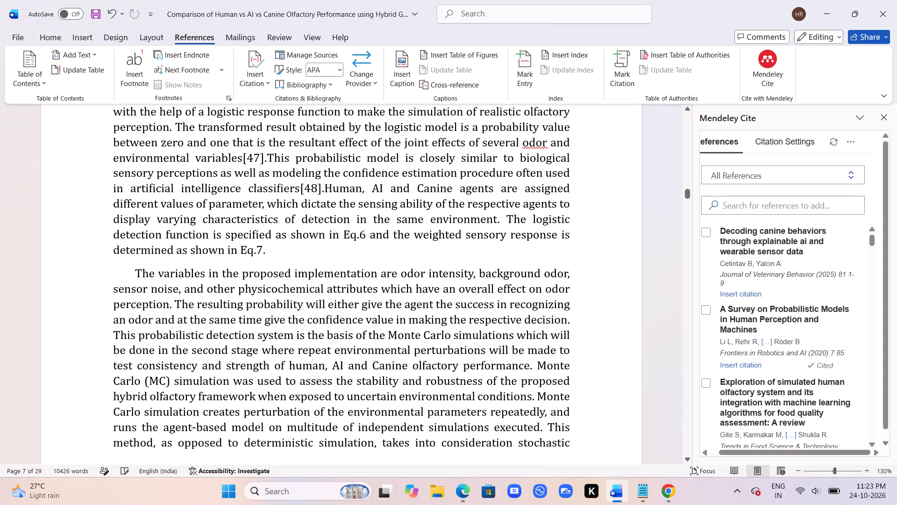
click(262, 253)
click(707, 232)
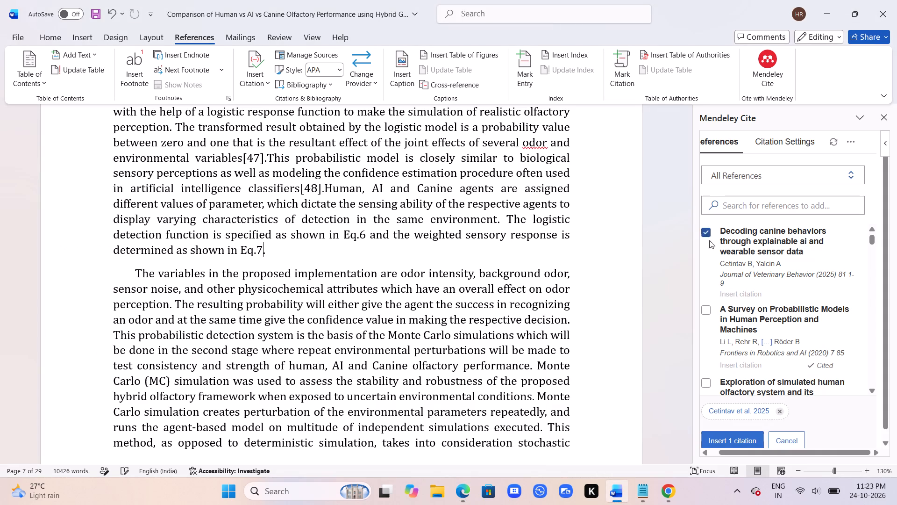
click(732, 436)
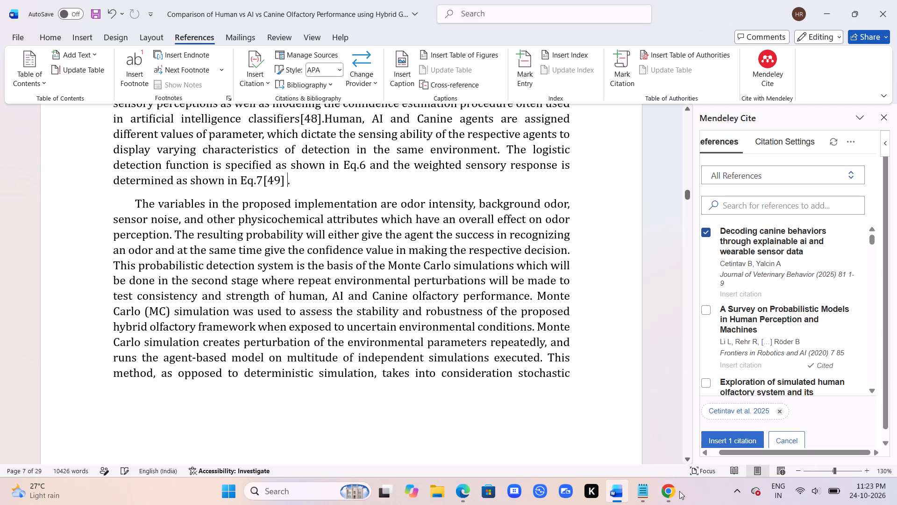
Copy "odor intensity, background odor, sensor noise, and other physicochemical attributes" from the Notepad notes.
click(629, 453)
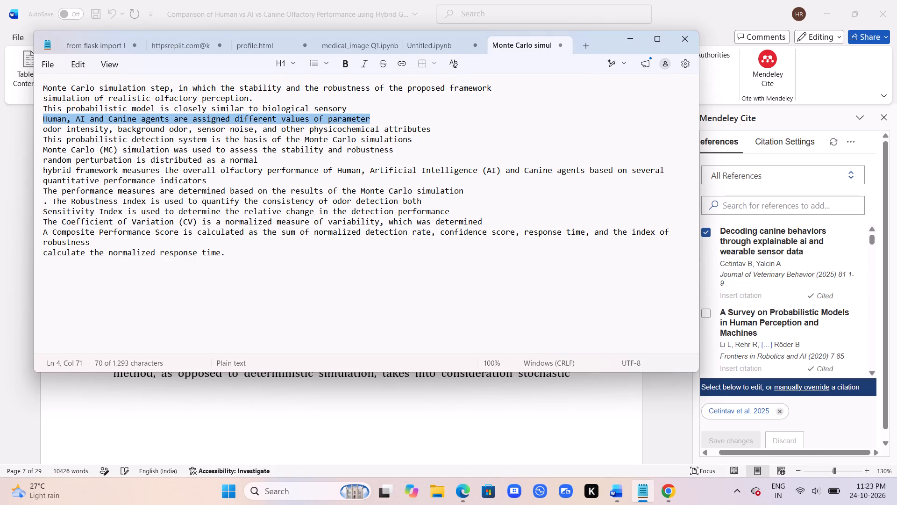
drag(432, 132, 148, 123)
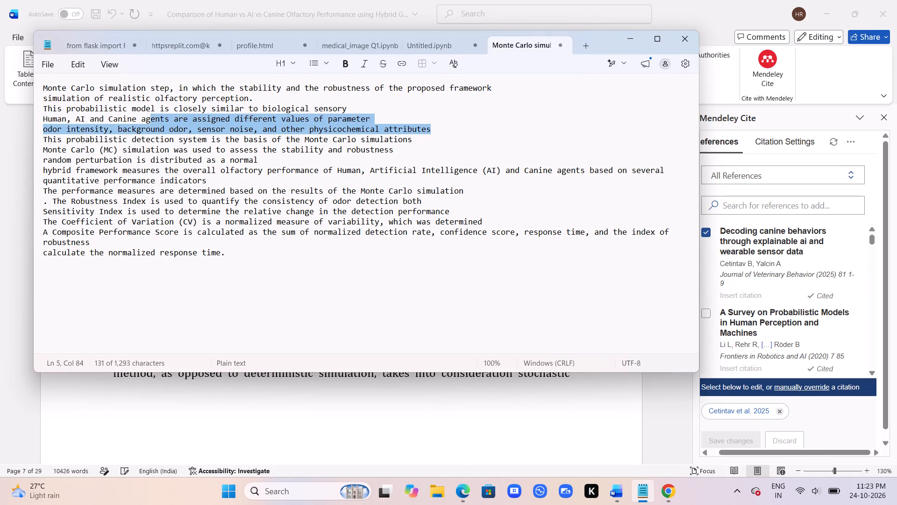
drag(148, 123, 35, 132)
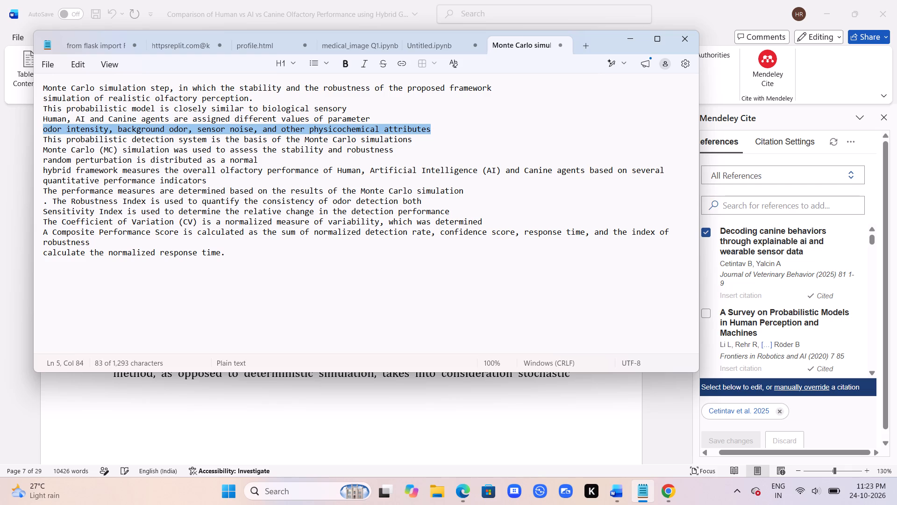
drag(35, 132, 7, 132)
key(ctrl+c)
In Edge, return to the Bing results, replace the old sentence with the copied phrase before "research paper", and run the search.
click(466, 440)
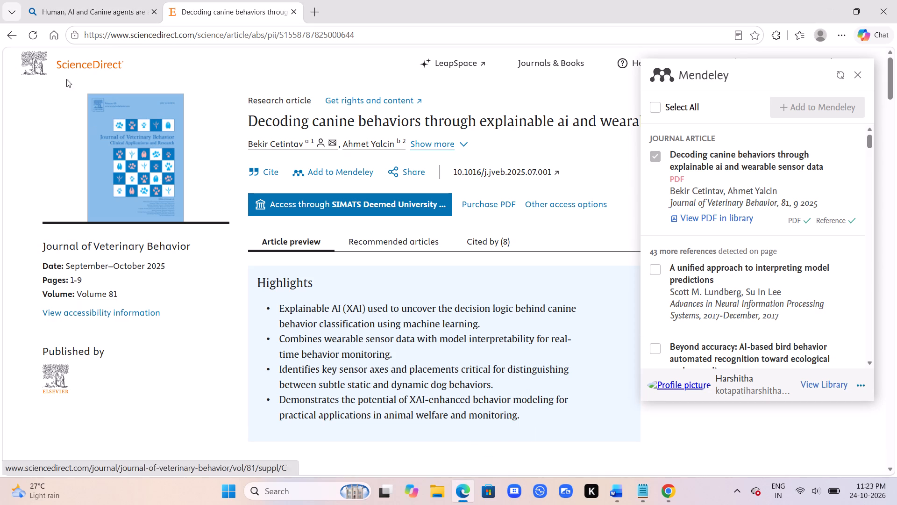
click(12, 31)
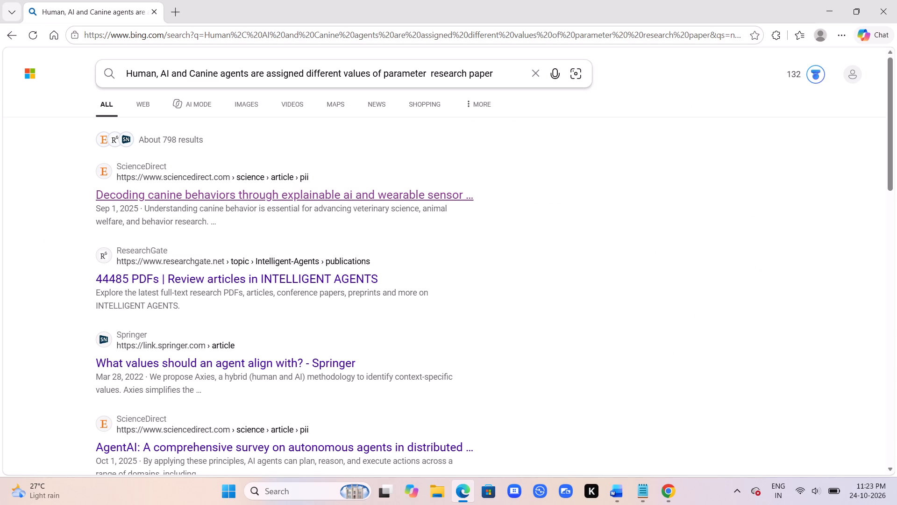
drag(430, 73, 90, 79)
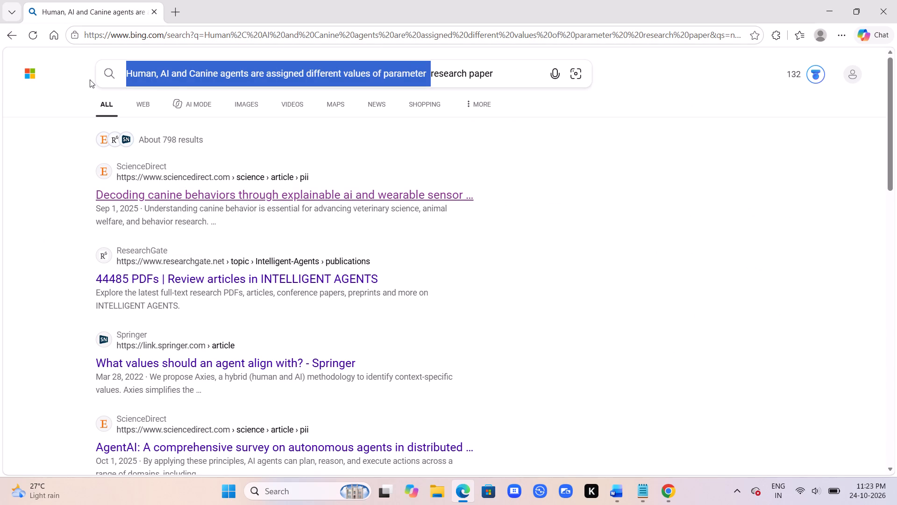
key(BackSpace)
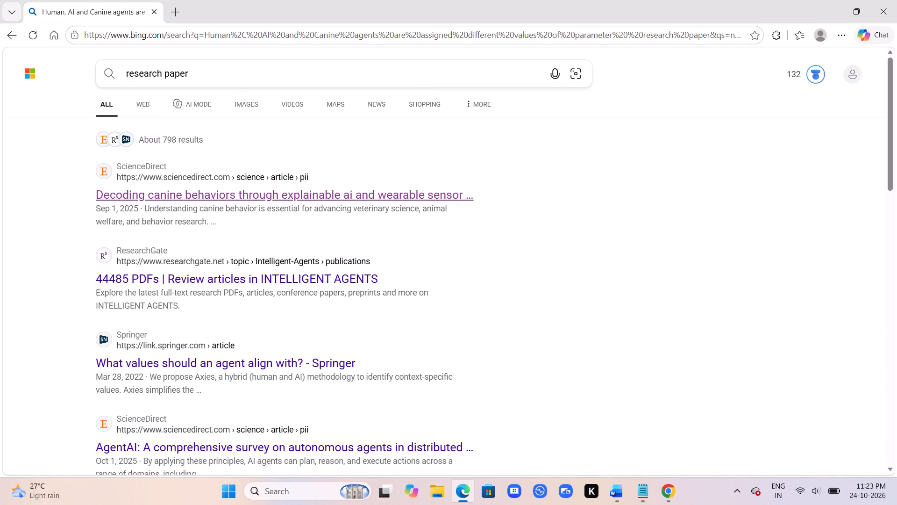
key(ctrl+v)
key(space)
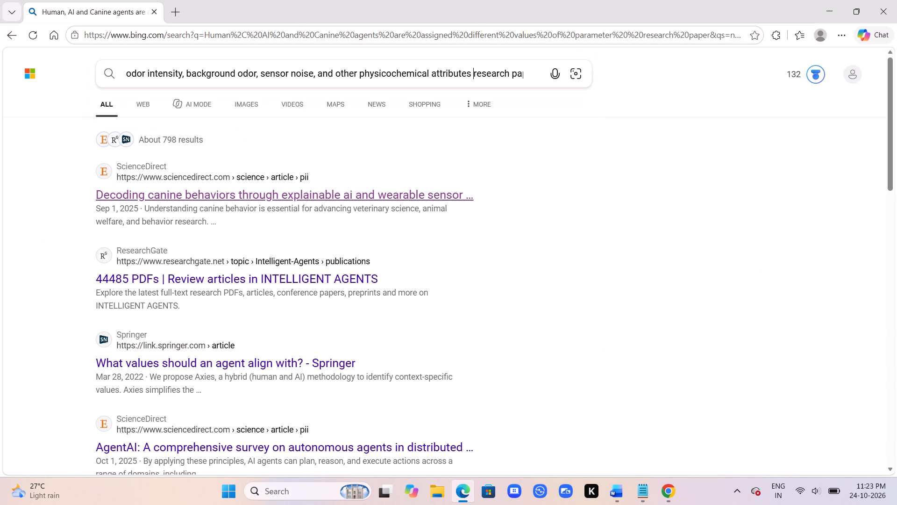
key(Return)
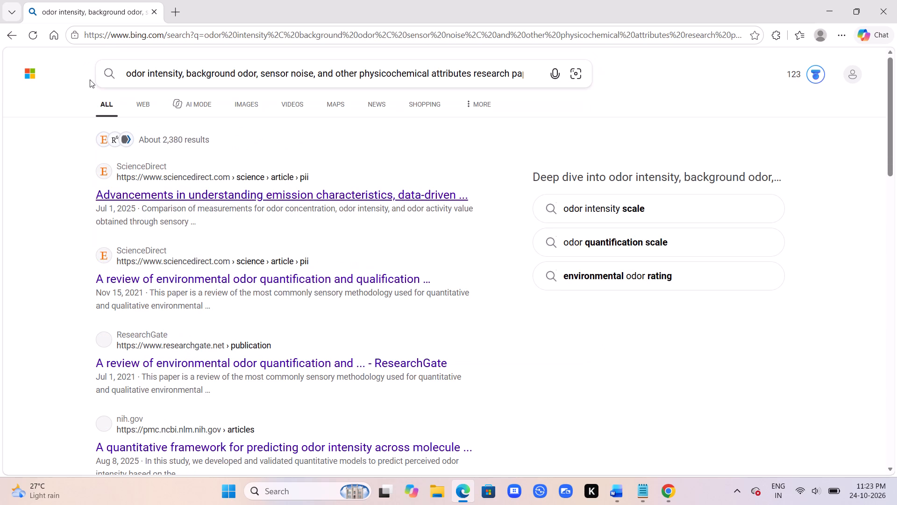
Open the ScienceDirect review "Advancements in understanding emission characteristics, data-driven olfactory-chemical measurements" and launch the Mendeley Web Importer on it.
click(165, 193)
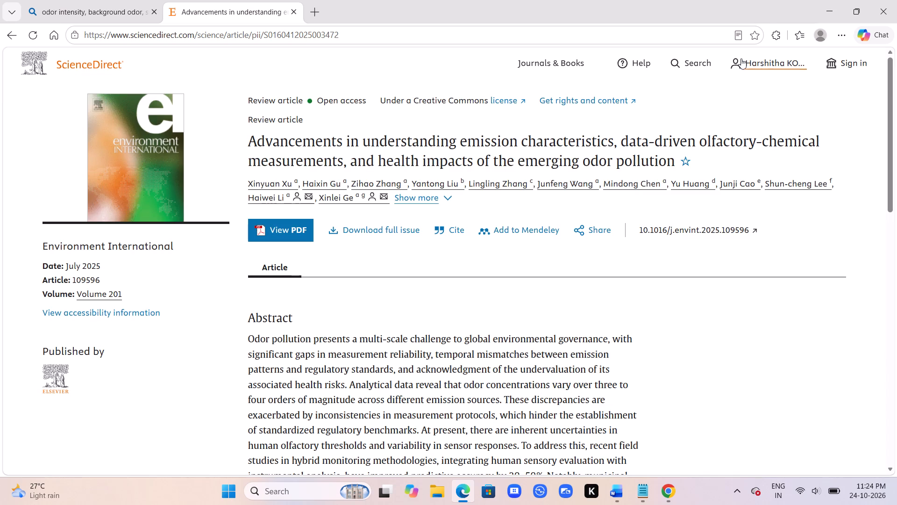
click(775, 35)
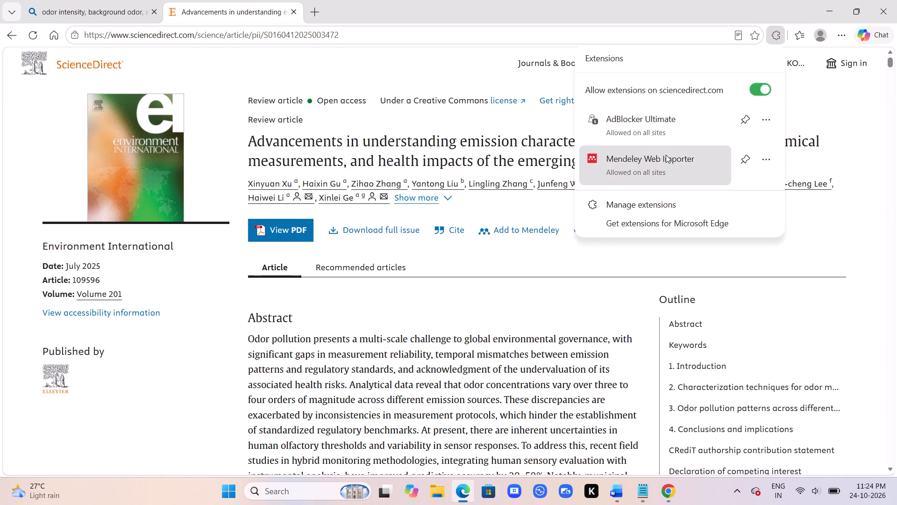
click(666, 155)
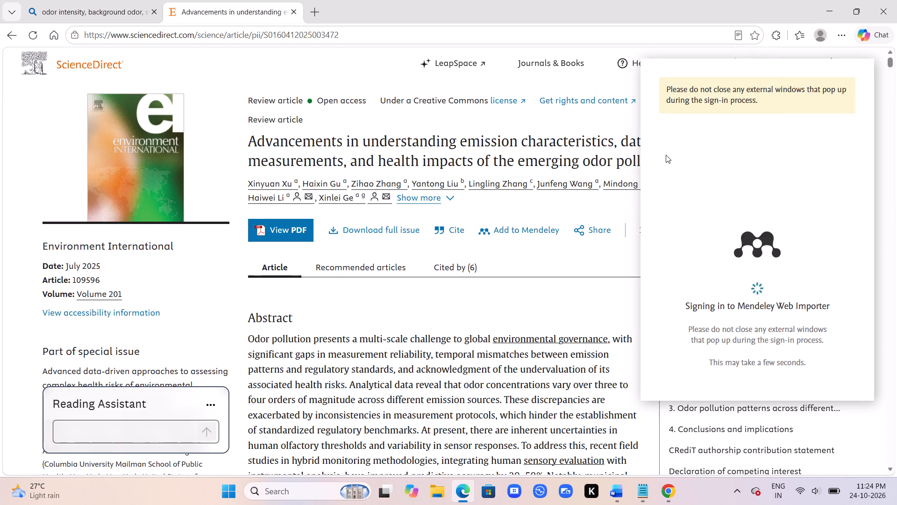
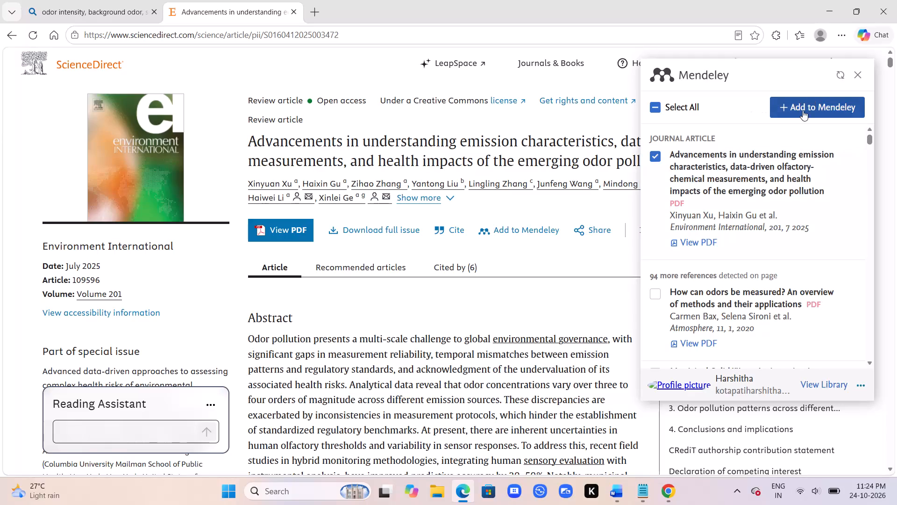
Add the selected review "Advancements in understanding emission characteristics" to the Mendeley library.
click(792, 106)
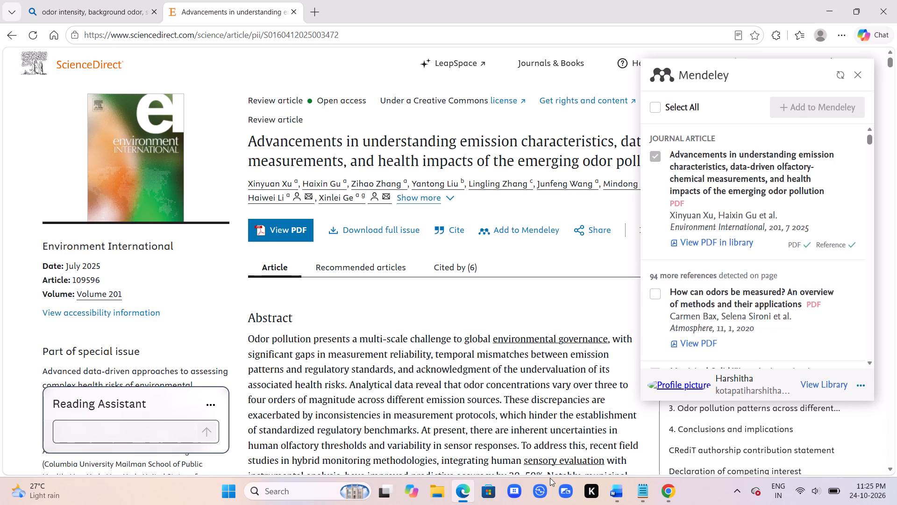
In the Word paper, insert the Mendeley citation for Xu et al. 2025 after "making the respective decision", before the full stop.
click(615, 435)
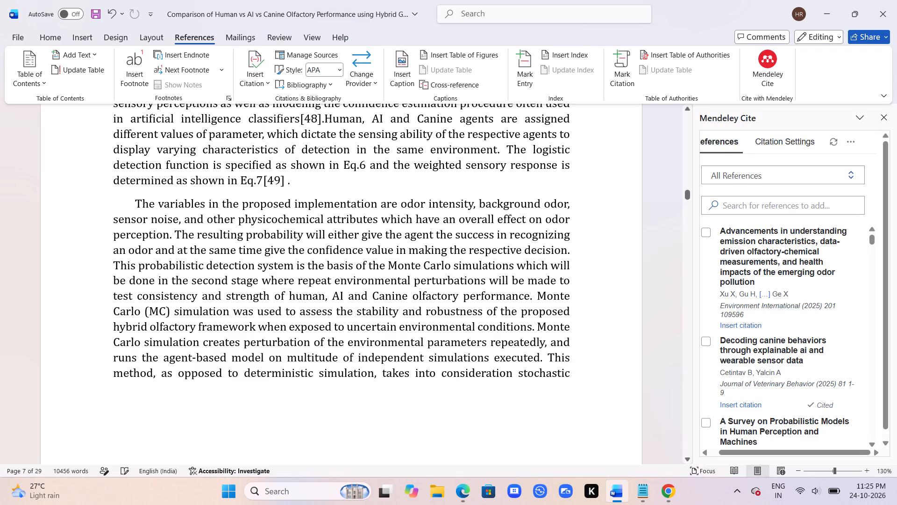
click(568, 255)
click(706, 234)
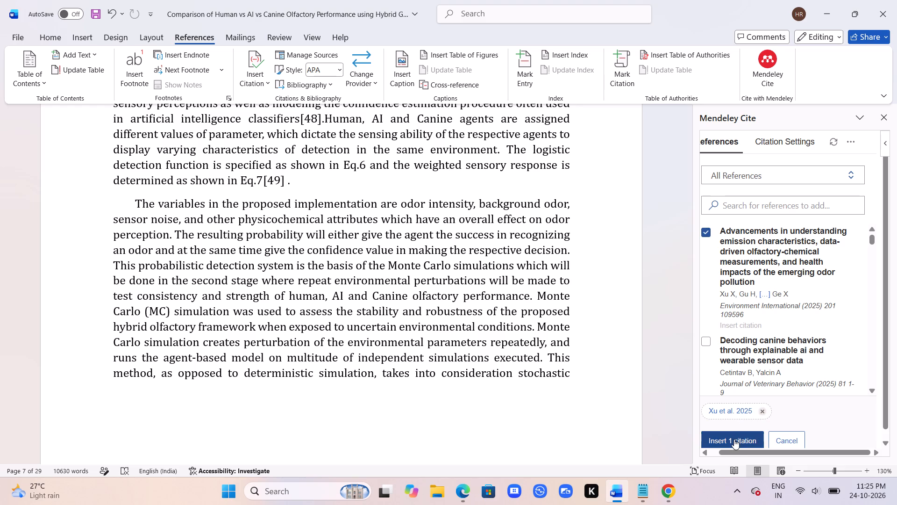
click(734, 439)
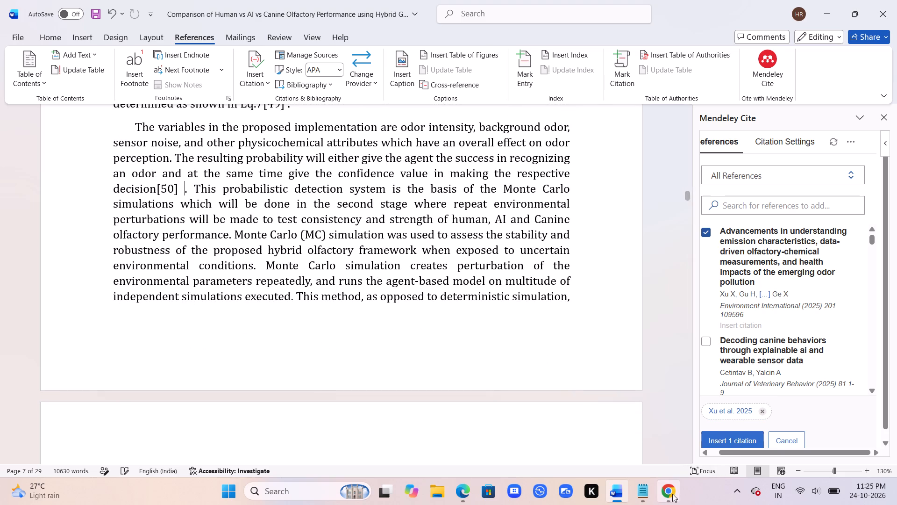
In Edge, return to the Bing results, open the ScienceDirect article "A review of environmental odor quantification and qualification methods" and add it to Mendeley.
click(456, 455)
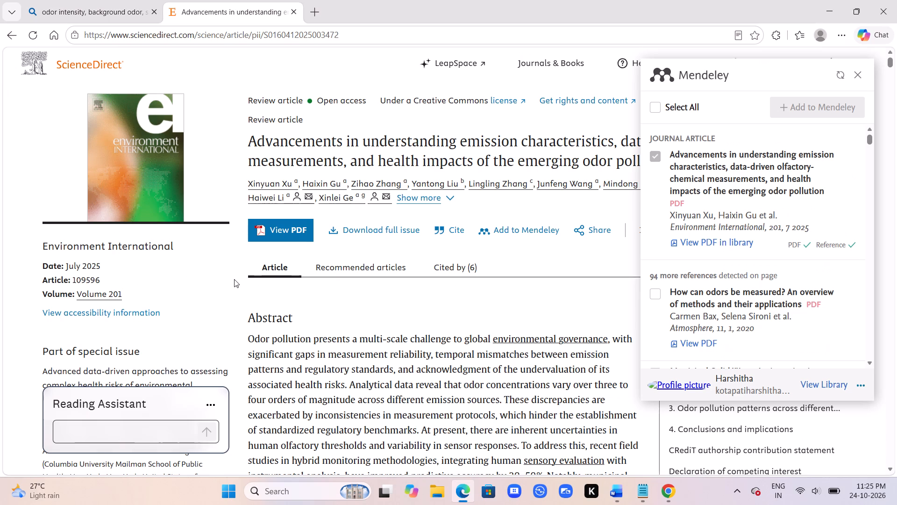
click(5, 36)
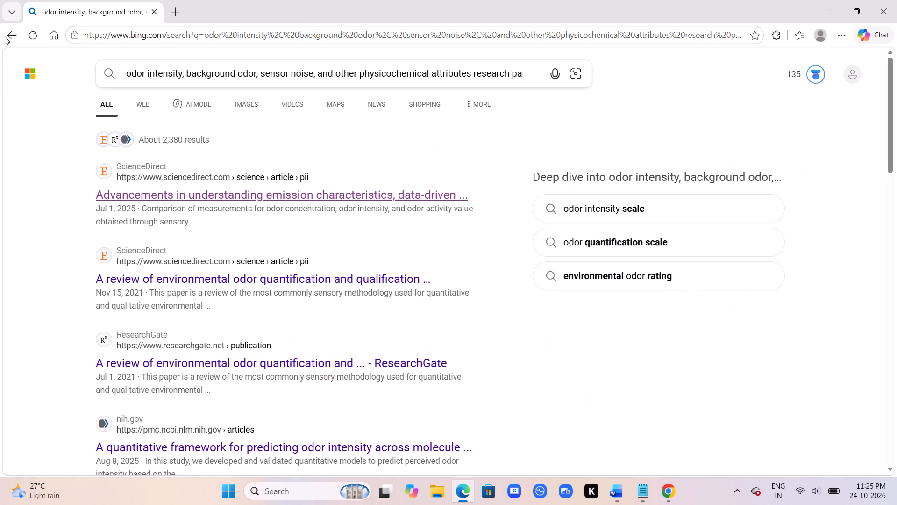
click(276, 283)
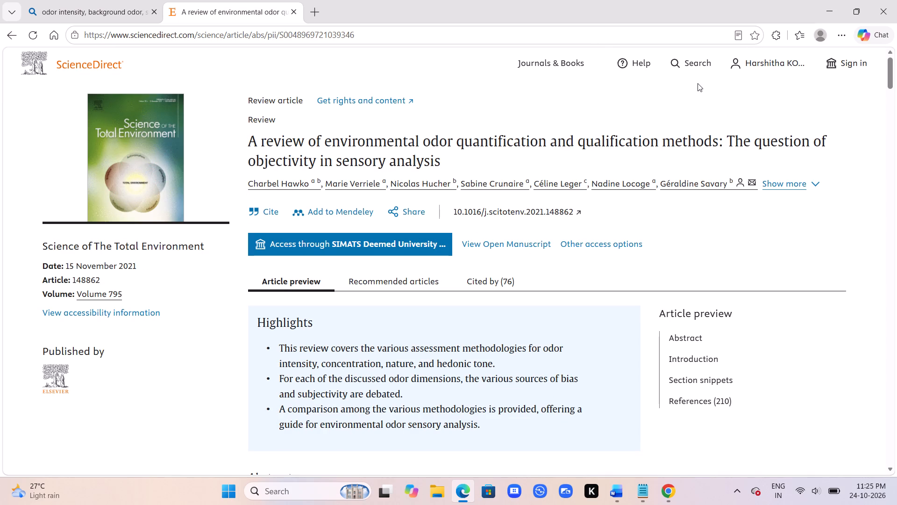
click(775, 40)
click(674, 162)
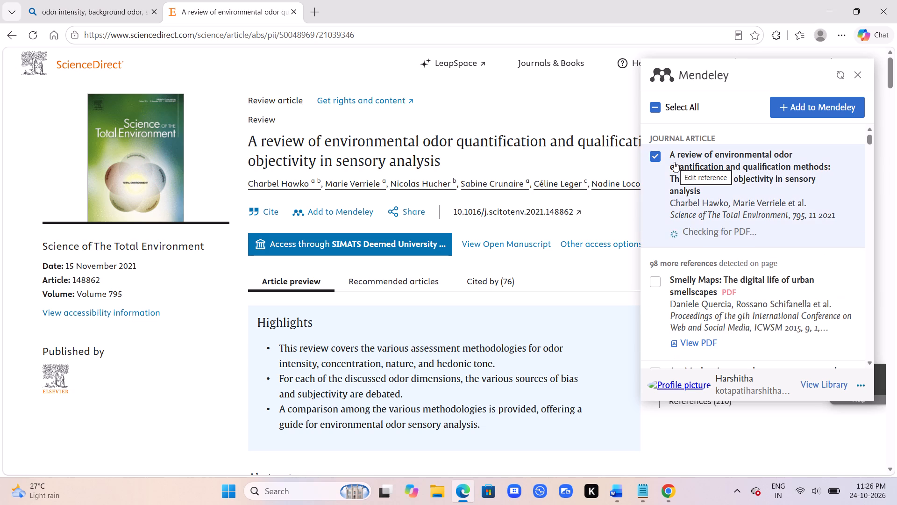
click(786, 102)
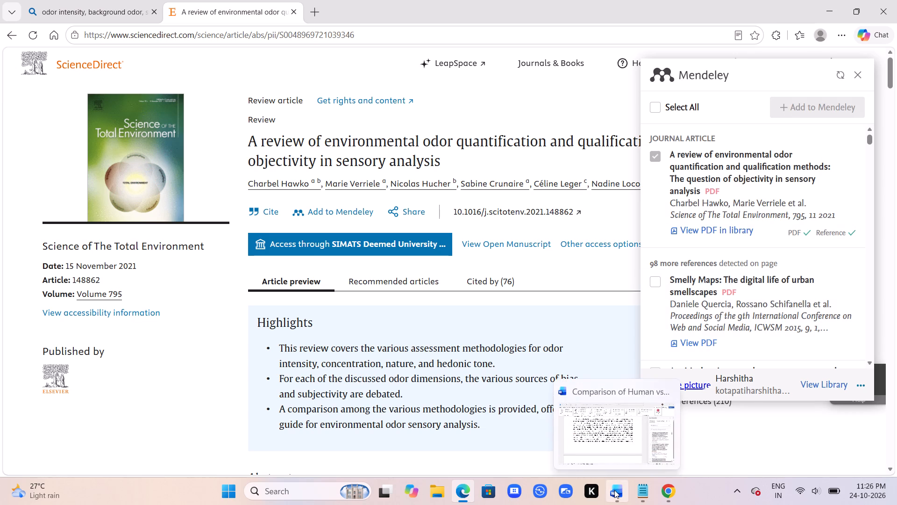
In the Word paper, delete the spaces before and after the full stop between citation [50] and "This probabilistic detection system".
click(602, 392)
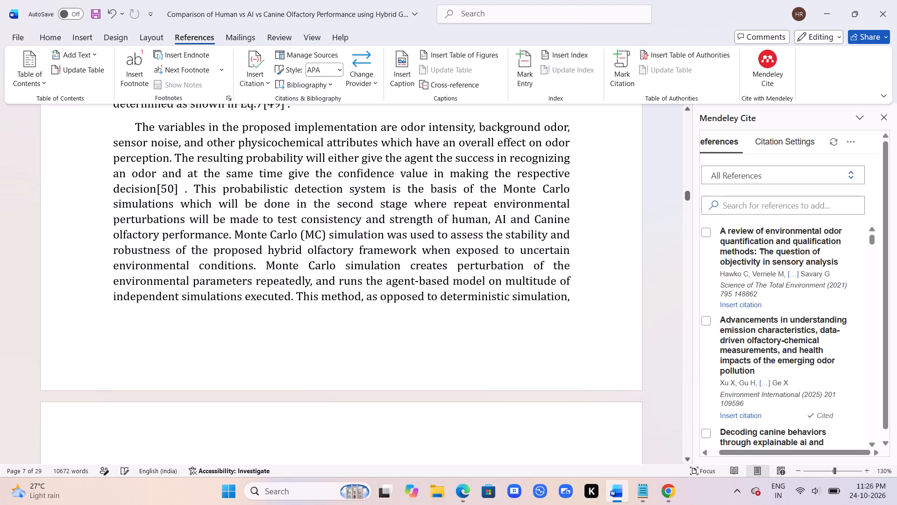
click(224, 192)
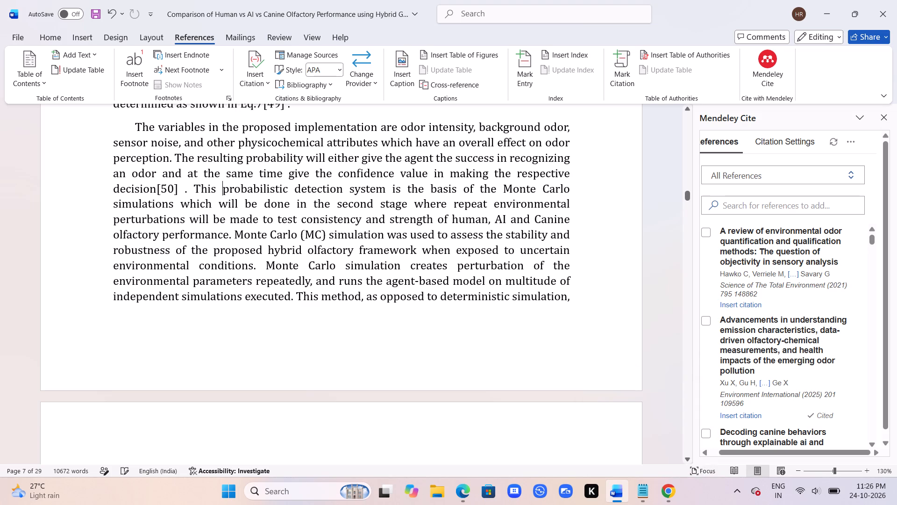
click(192, 189)
key(BackSpace)
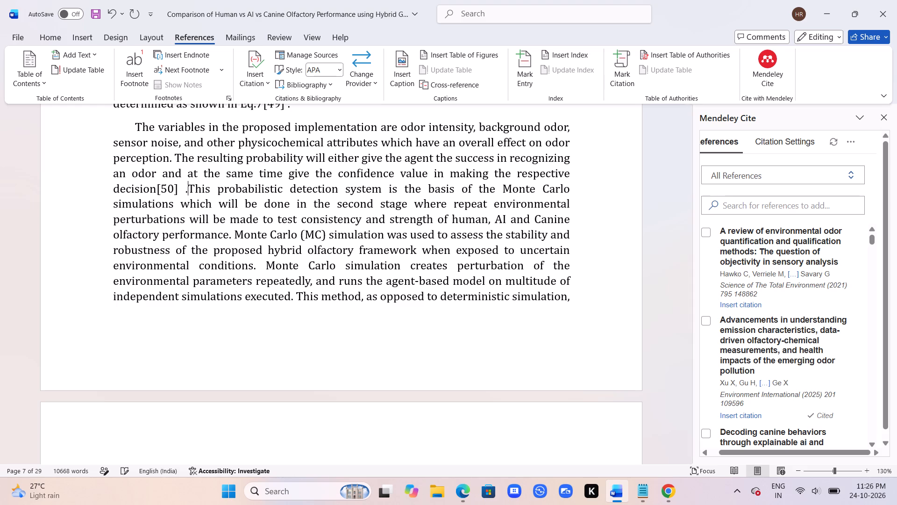
key(Left)
key(BackSpace)
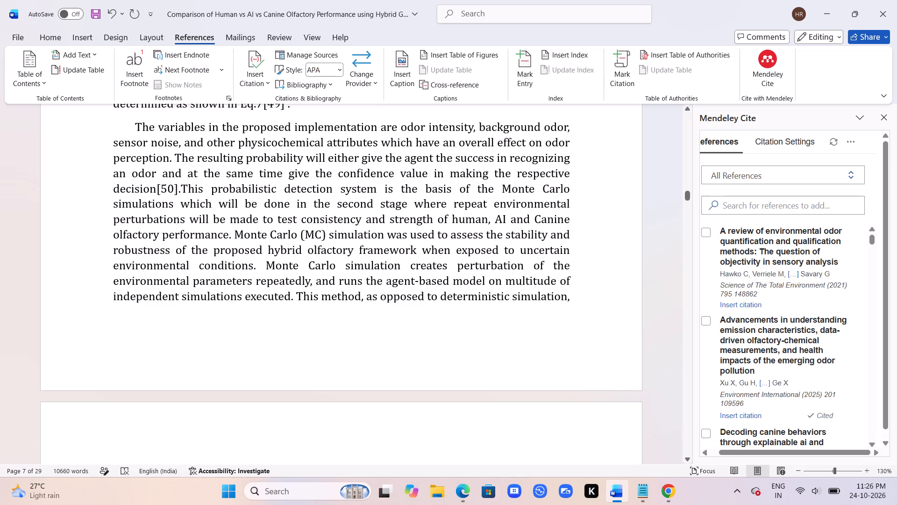
Insert the Mendeley citation for Hawko et al. 2021 after "uncertain environmental conditions", before the full stop.
click(251, 268)
click(710, 232)
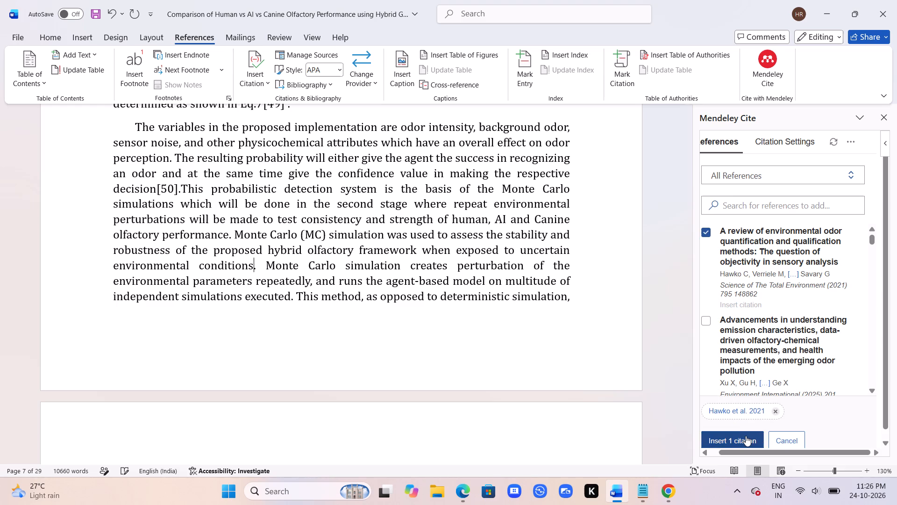
click(746, 436)
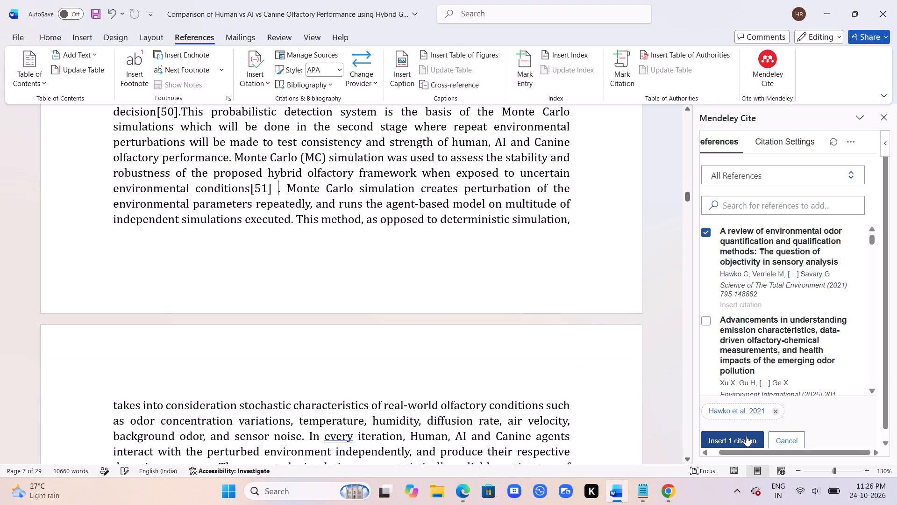
Delete the spaces before and after the full stop between citation [51] and "Monte Carlo simulation creates".
key(Right)
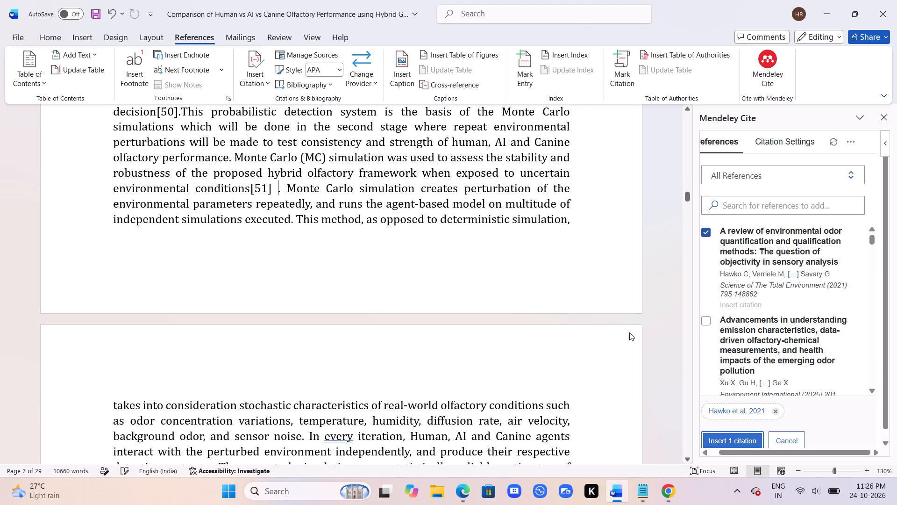
click(471, 218)
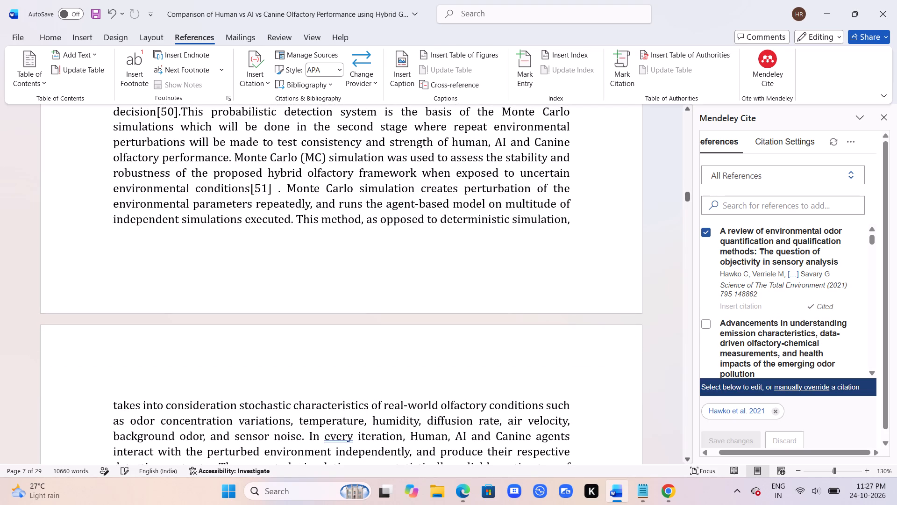
click(287, 188)
key(BackSpace)
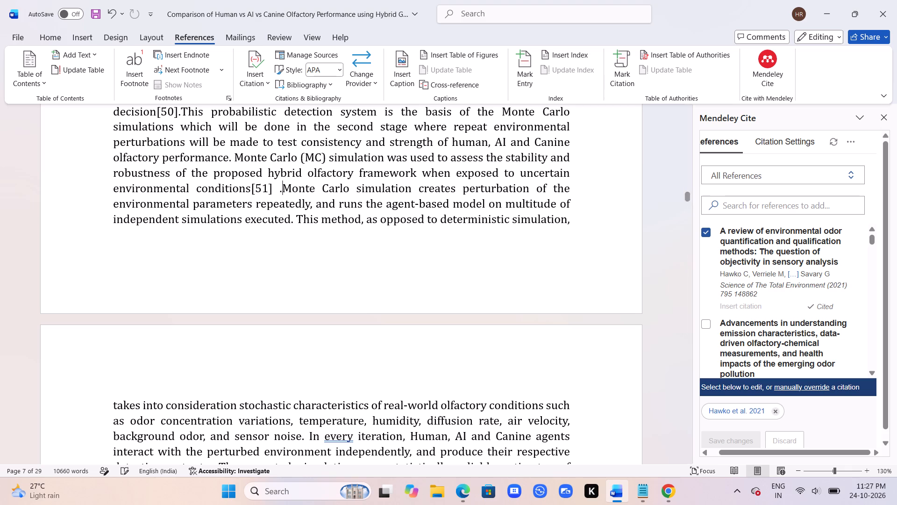
key(Left)
key(BackSpace)
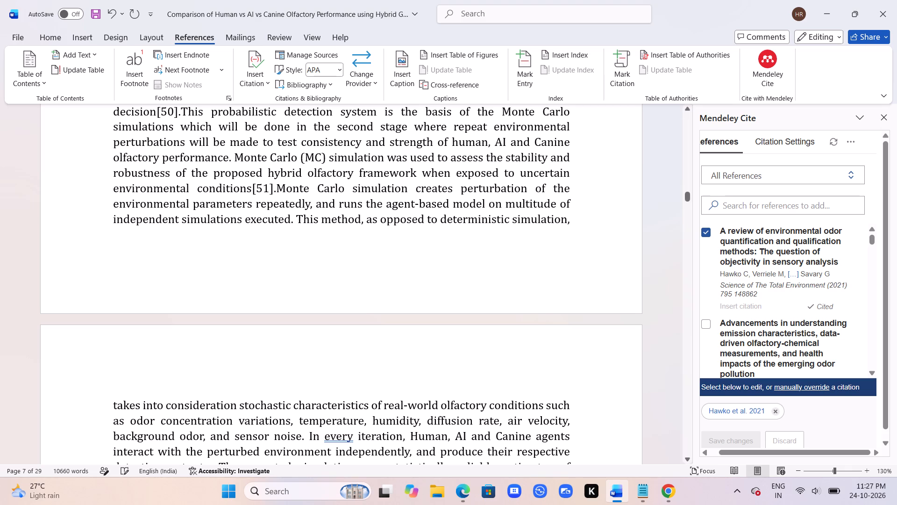
Copy the line "Monte Carlo (MC) simulation was used to assess the stability and robustness" from the Notepad notes.
click(616, 430)
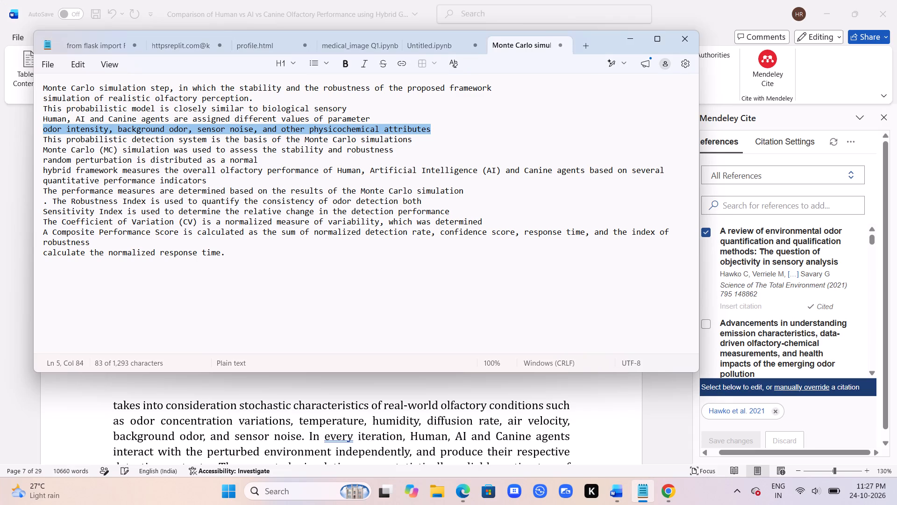
drag(45, 148, 274, 155)
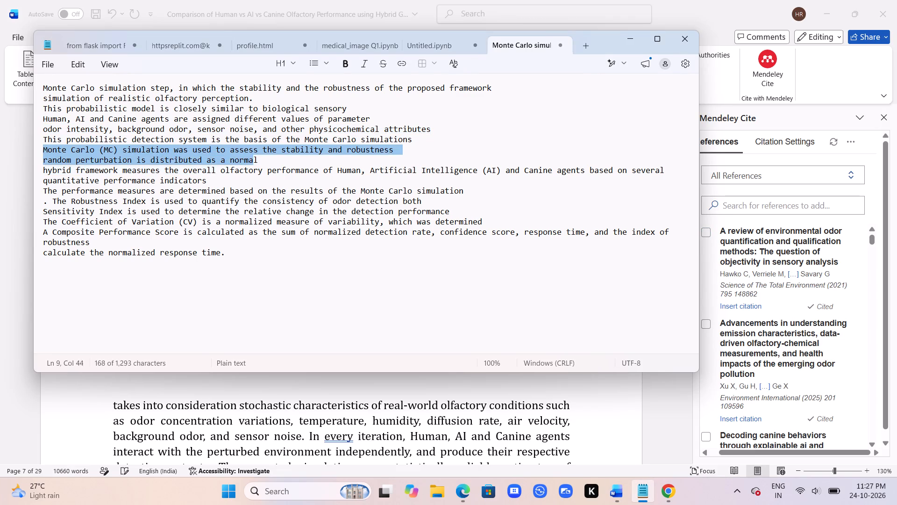
drag(274, 155, 452, 151)
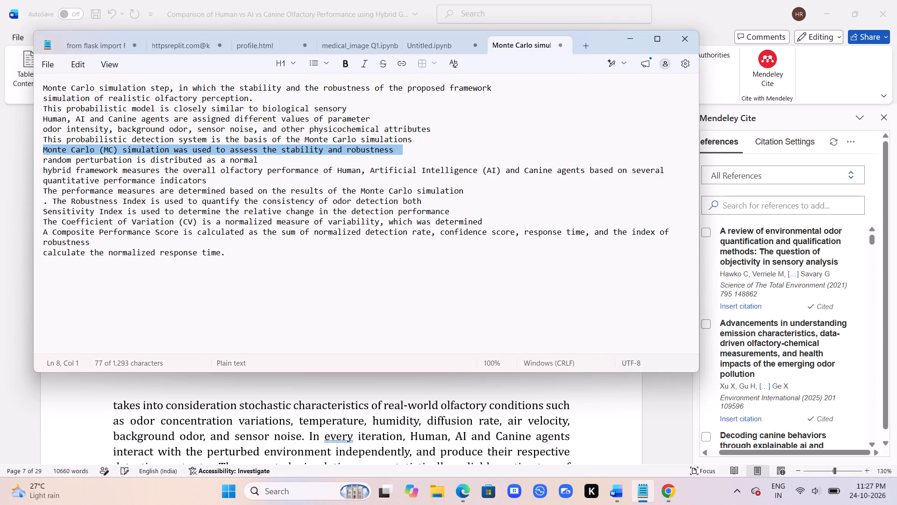
drag(452, 151, 519, 151)
key(ctrl+c)
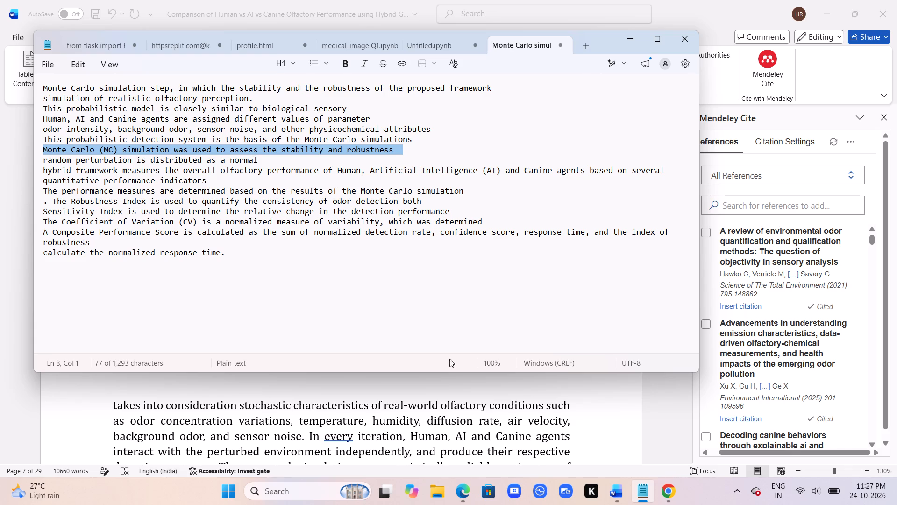
In Edge, return to the Bing results, replace the odor phrase with the copied Monte Carlo line before "research paper", and run the search.
click(456, 440)
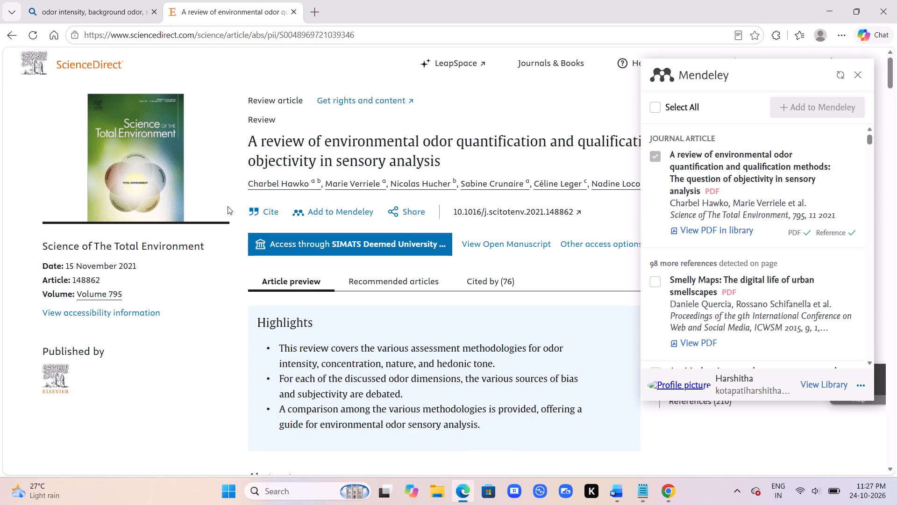
click(12, 36)
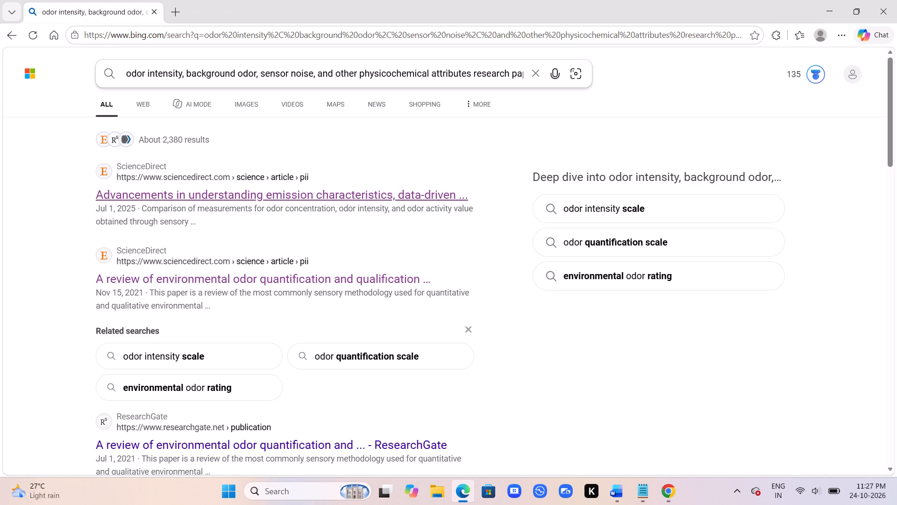
drag(473, 73, 131, 66)
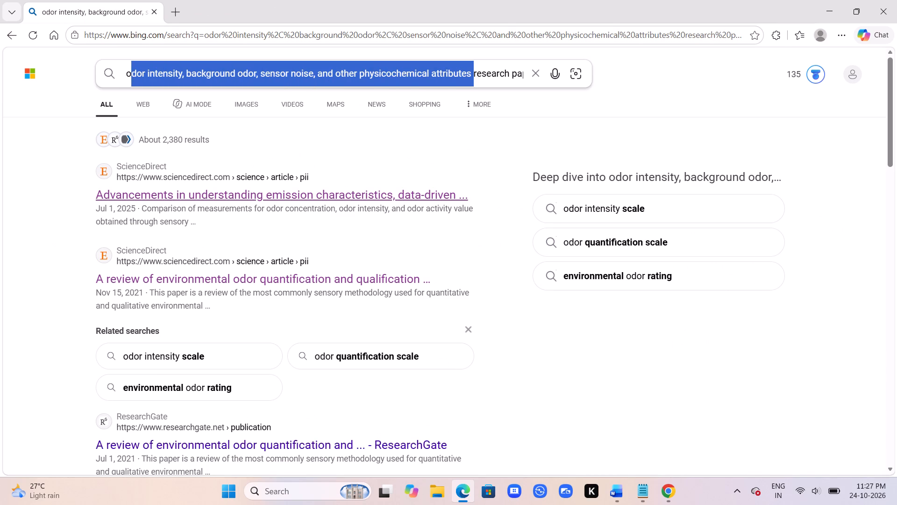
drag(131, 66, 97, 68)
key(BackSpace)
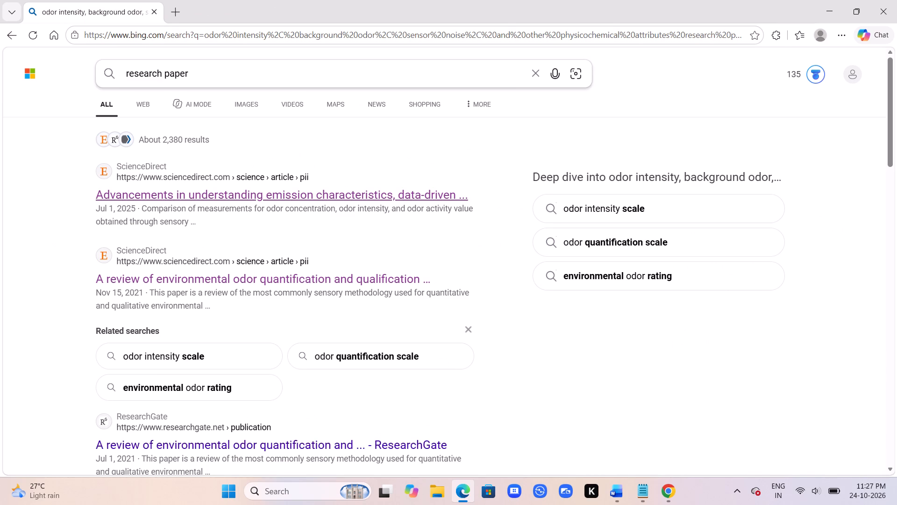
key(ctrl+v)
key(space)
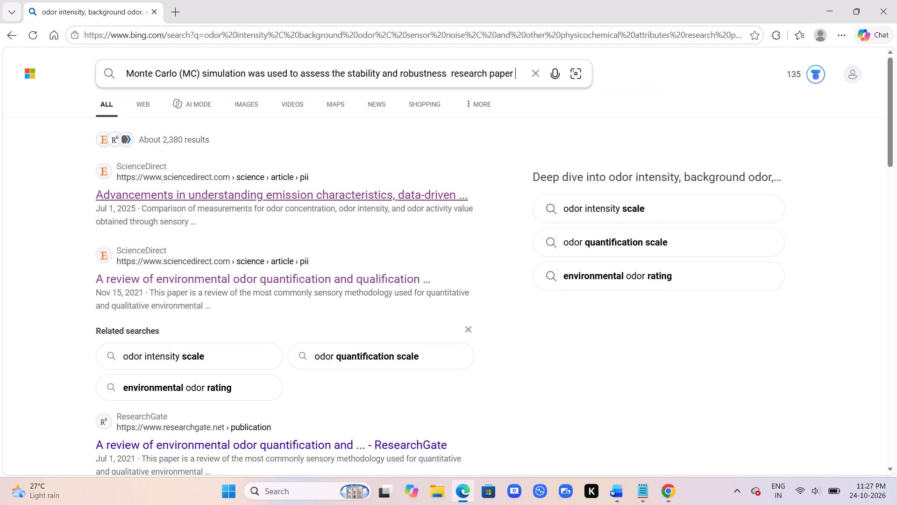
click(519, 72)
key(Return)
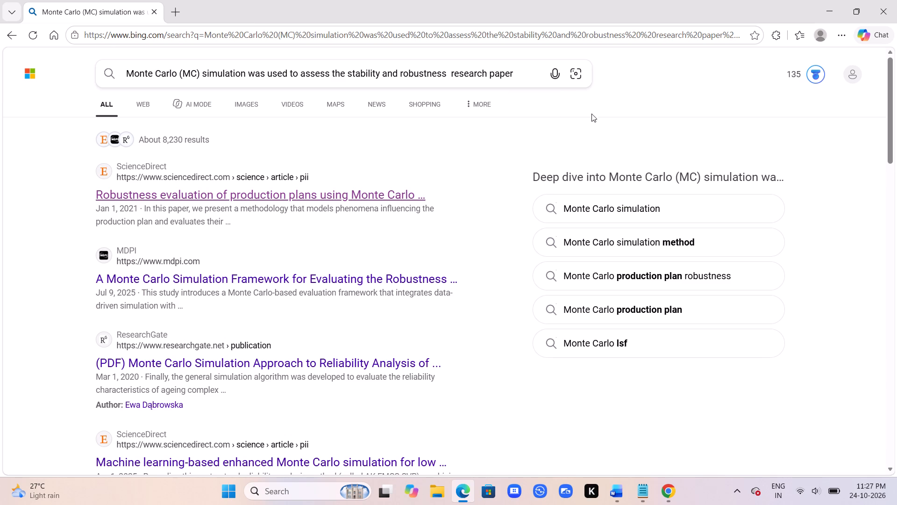
Open the ScienceDirect article "Robustness evaluation of production plans using Monte Carlo simulation" and add it to the Mendeley library with the Web Importer.
click(282, 194)
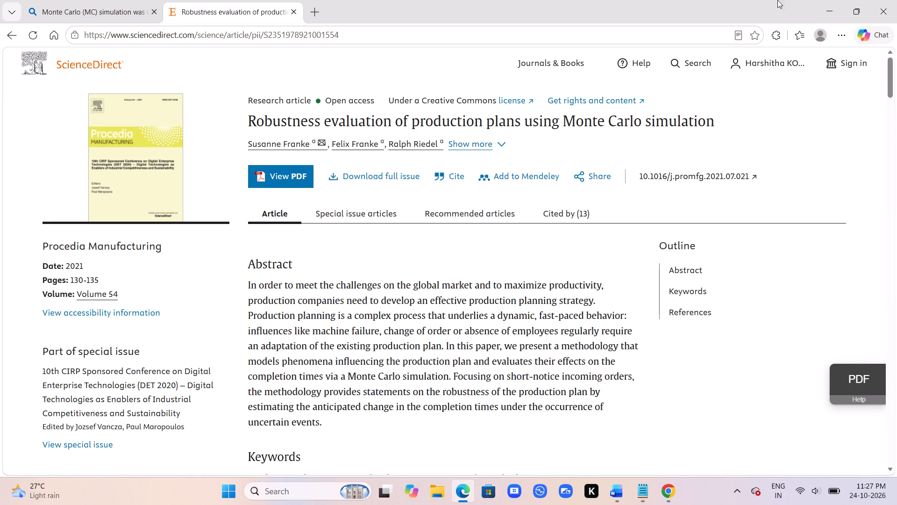
click(775, 33)
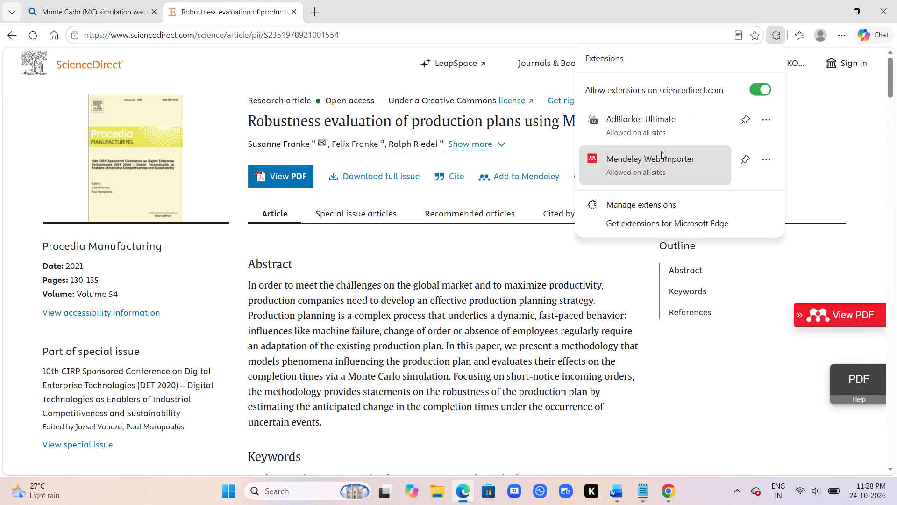
click(661, 151)
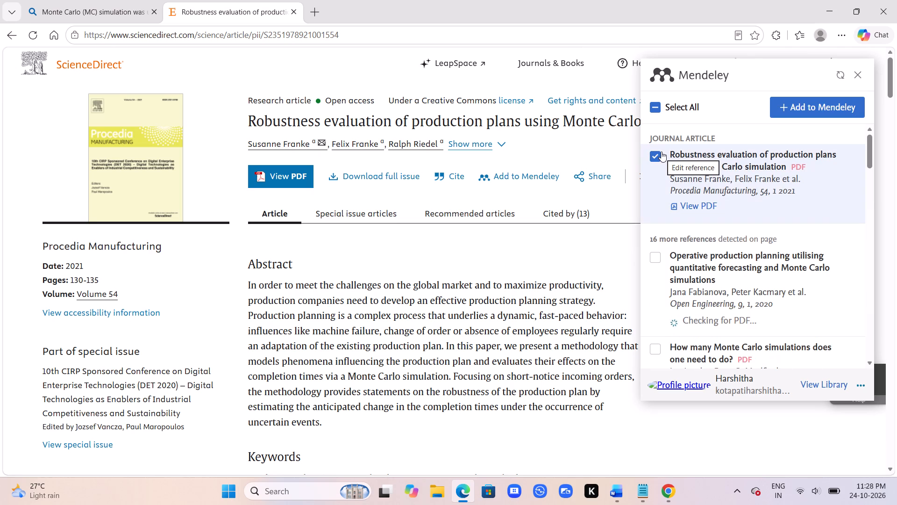
click(801, 103)
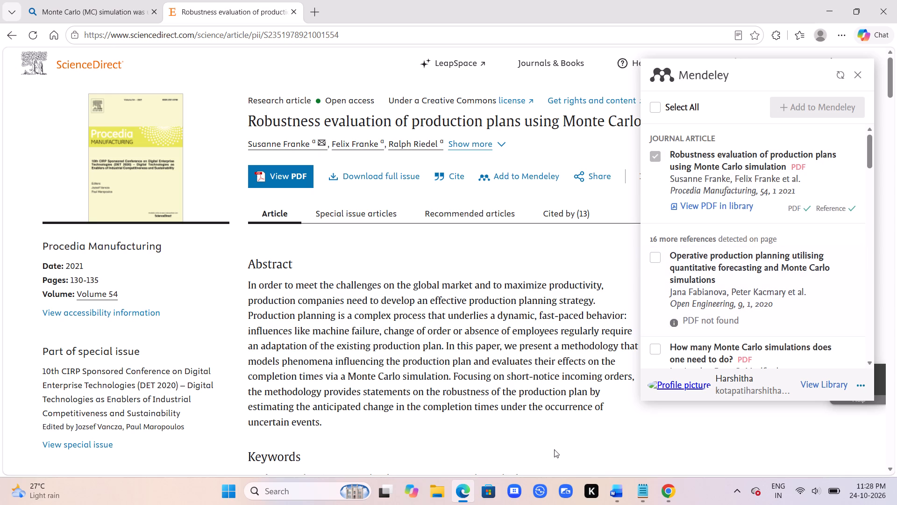
In the Word paper, insert the Mendeley citation for Franke et al. 2021 after "background odor, and sensor noise", before the full stop.
click(588, 440)
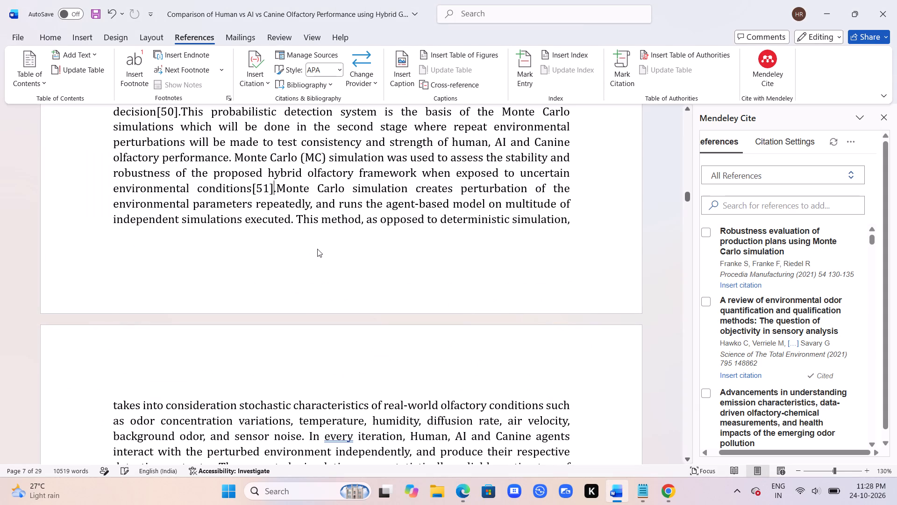
scroll(390, 285, down, 2)
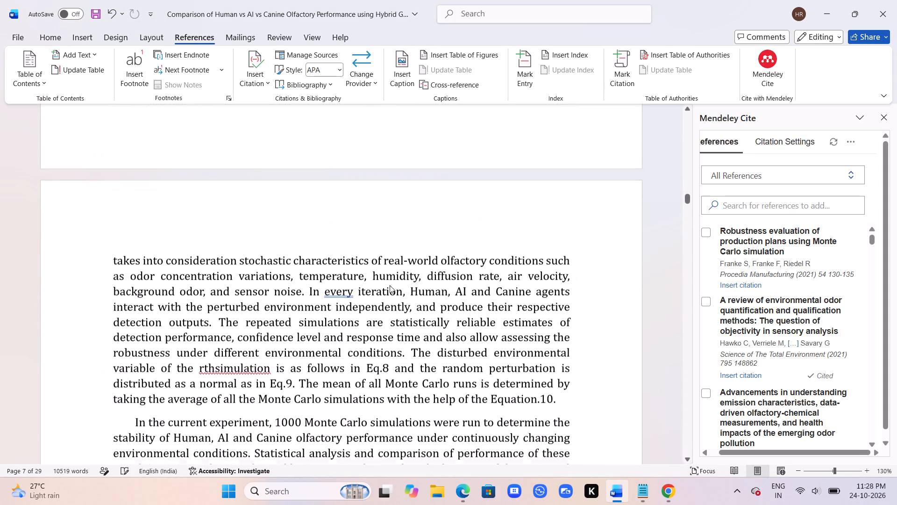
scroll(390, 285, down, 3)
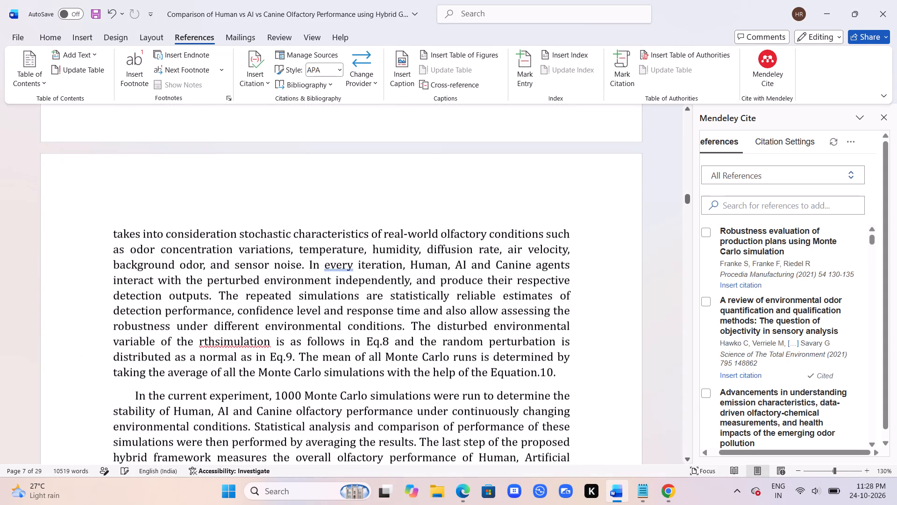
scroll(390, 285, down, 1)
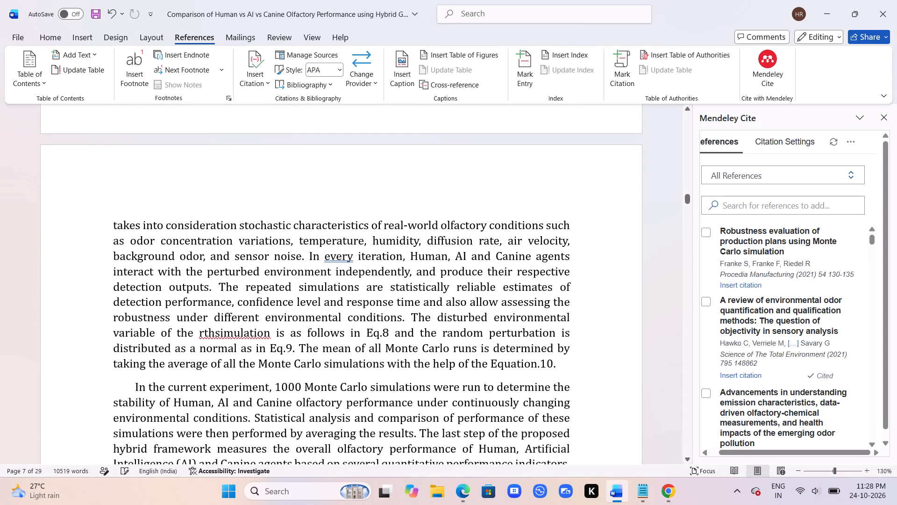
click(300, 261)
click(708, 233)
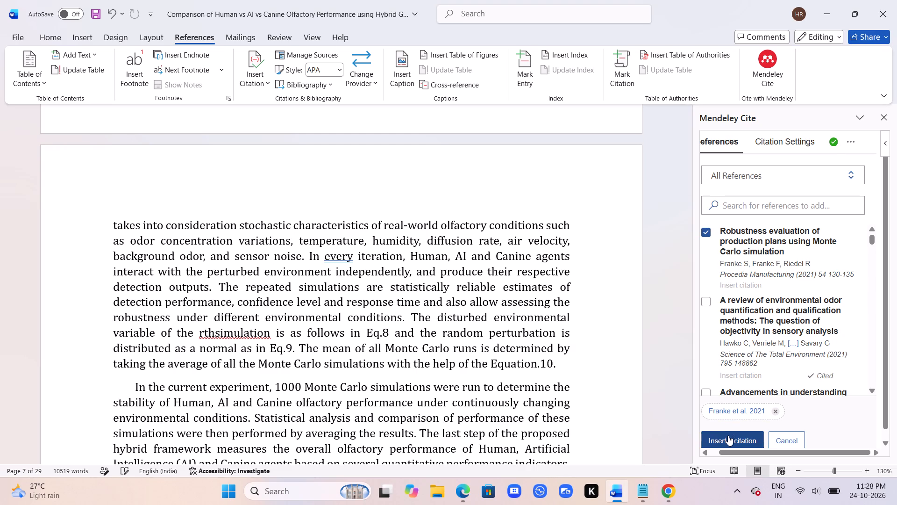
click(728, 436)
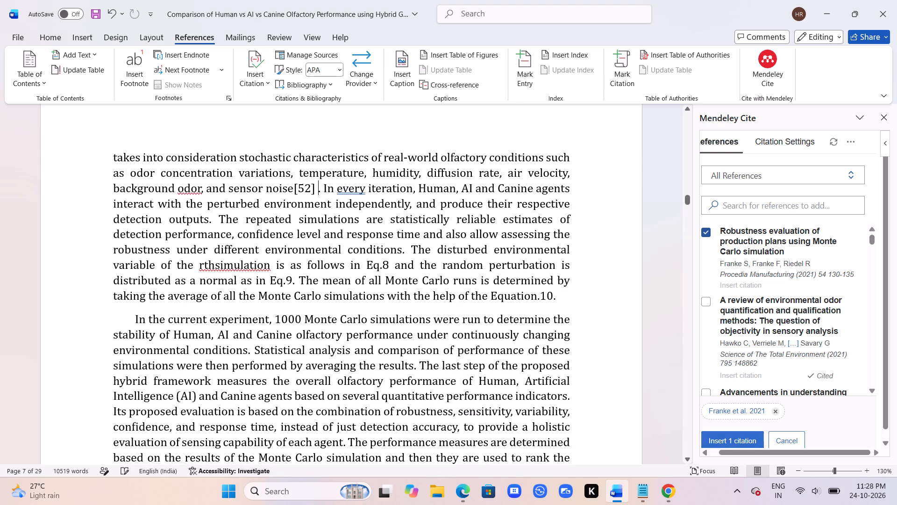
Delete the spaces before and after the full stop between citation [52] and "In every iteration".
click(327, 188)
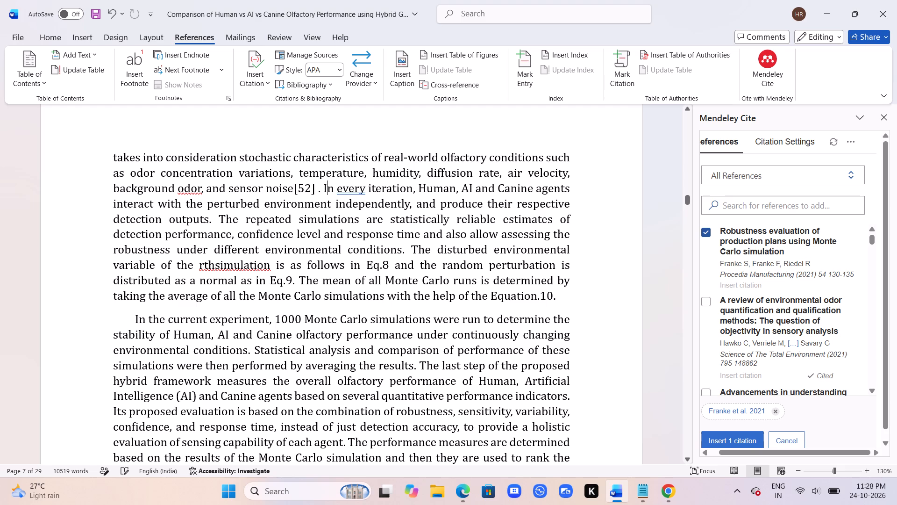
key(Left)
key(BackSpace)
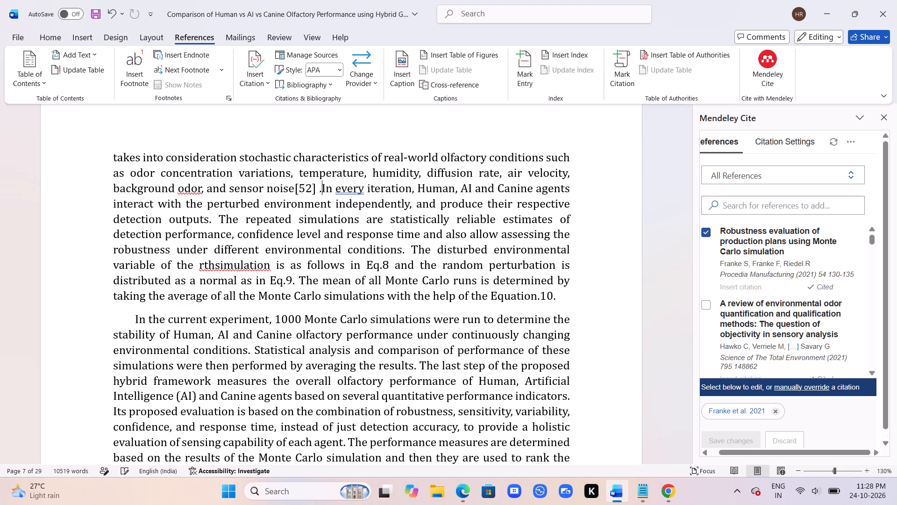
key(Left)
key(BackSpace)
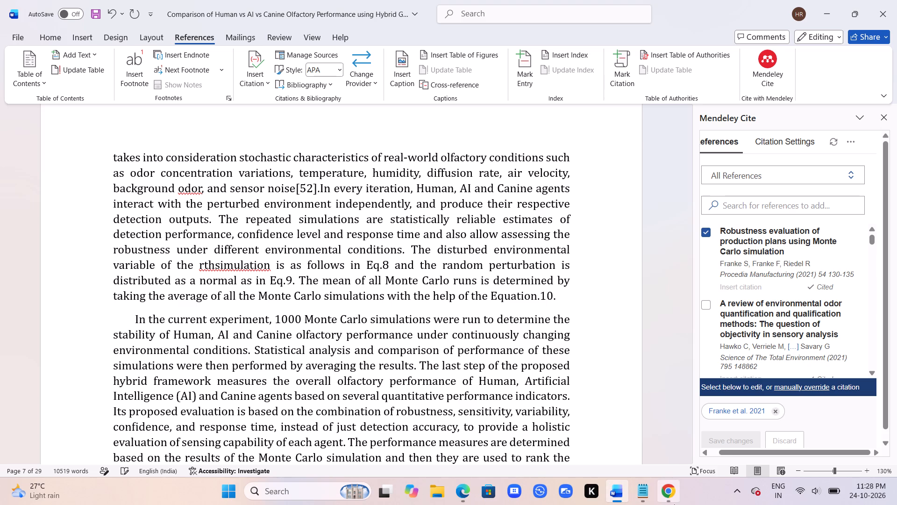
From the Bing results in Edge, open "Machine learning-based enhanced Monte Carlo simulation for low failure probability structural reliability analysis" and add it to Mendeley.
click(619, 433)
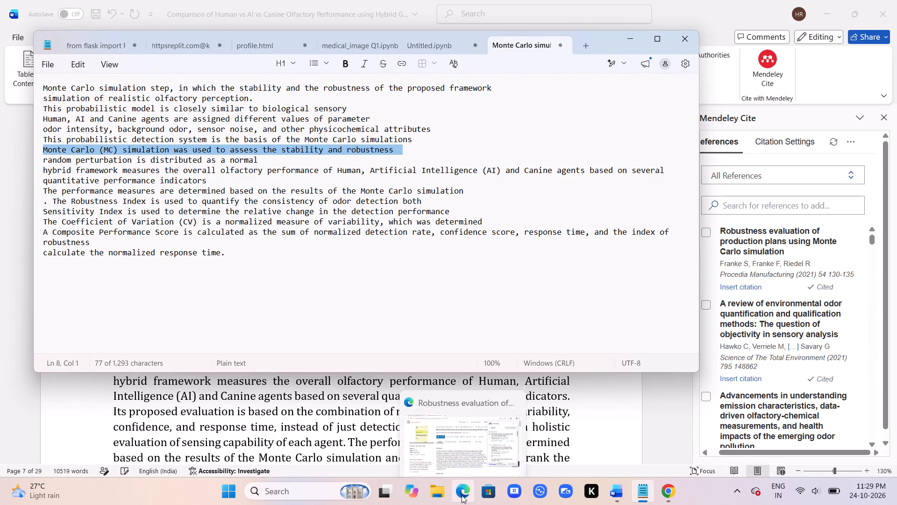
click(456, 441)
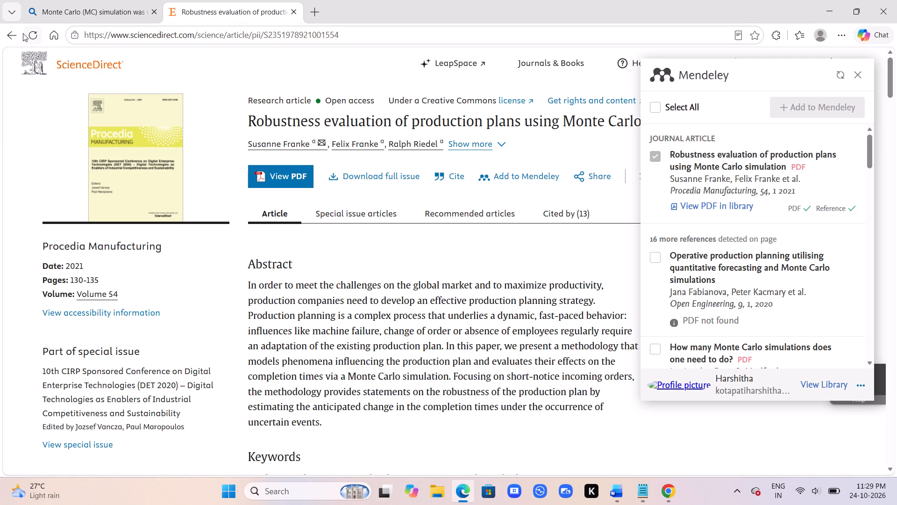
click(11, 32)
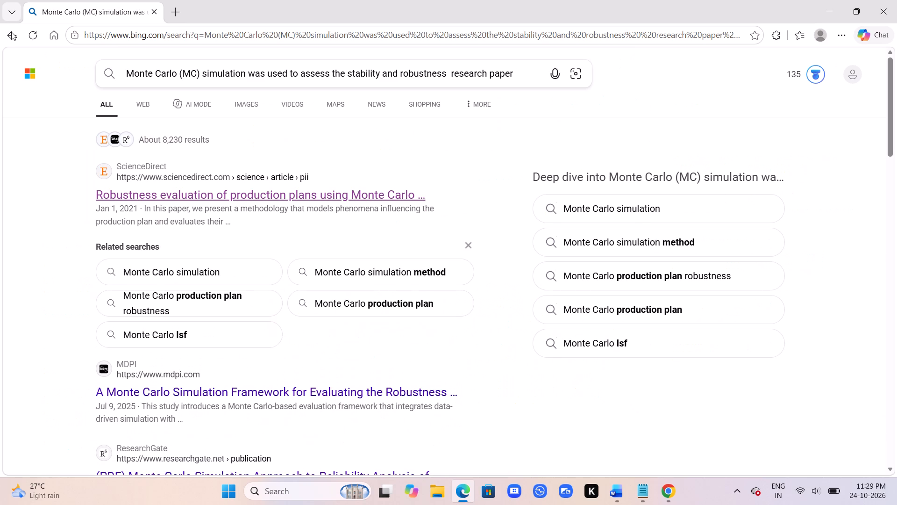
scroll(261, 280, down, 5)
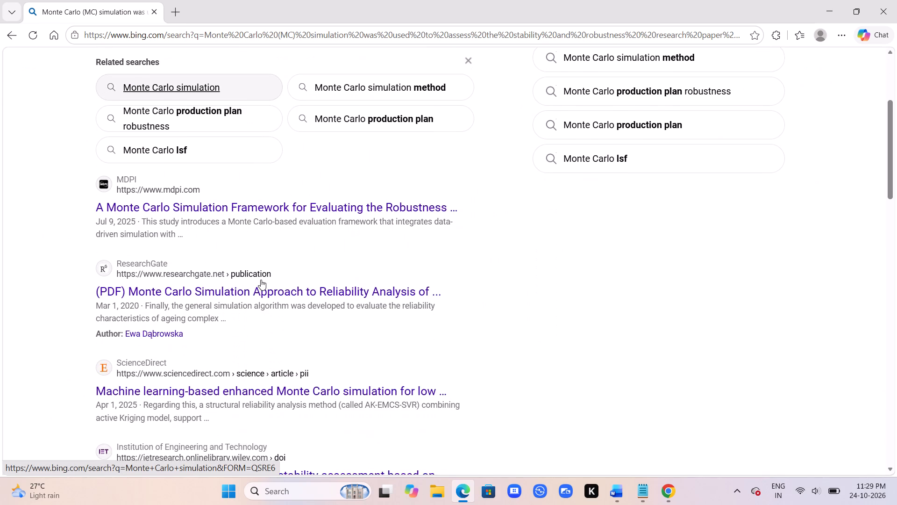
scroll(261, 280, down, 2)
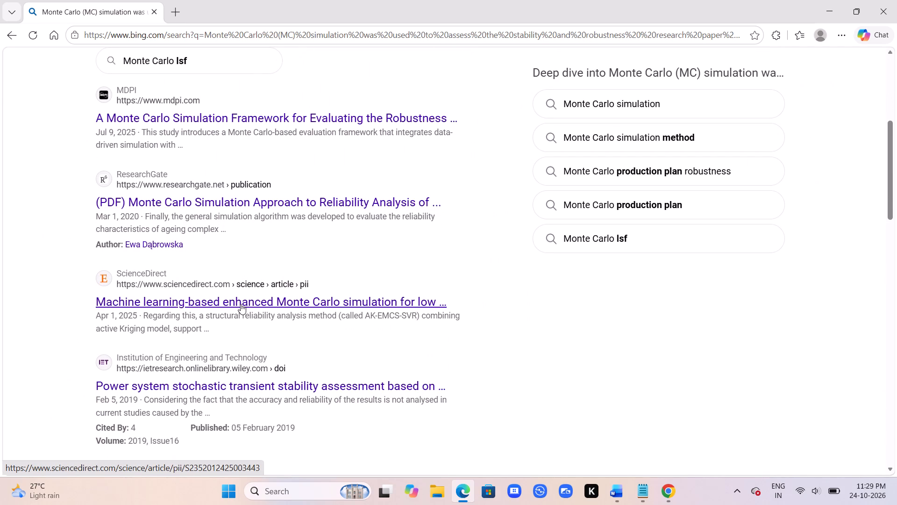
click(241, 304)
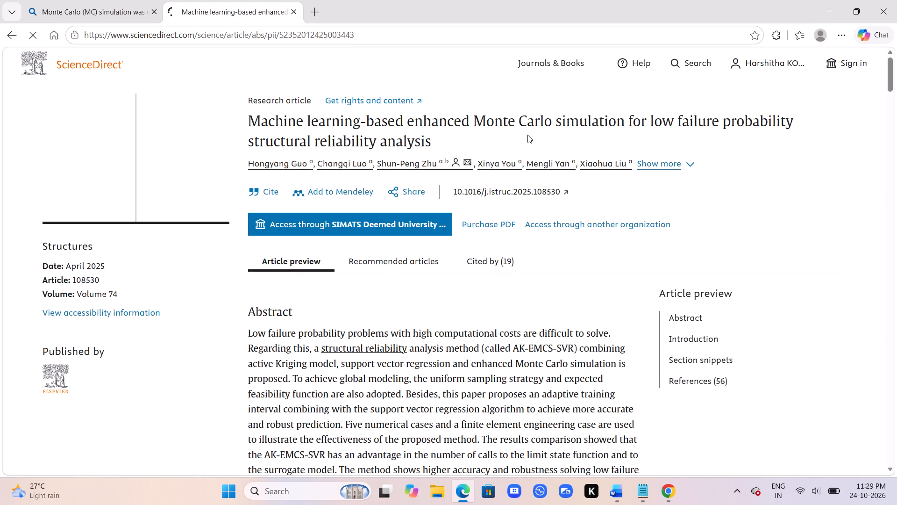
click(773, 37)
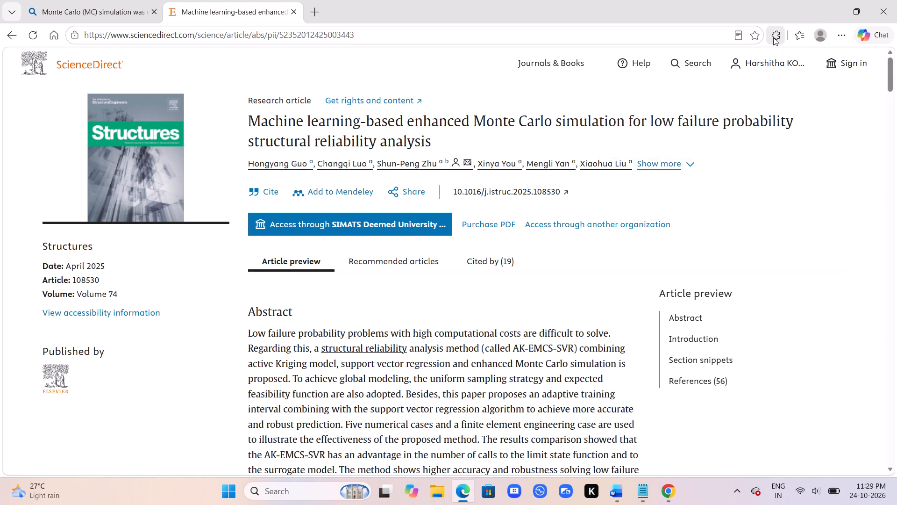
click(672, 158)
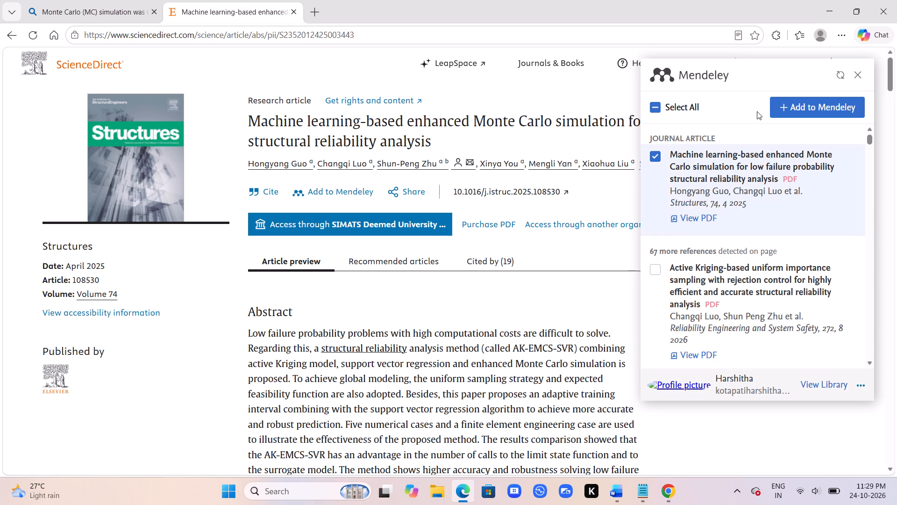
click(797, 101)
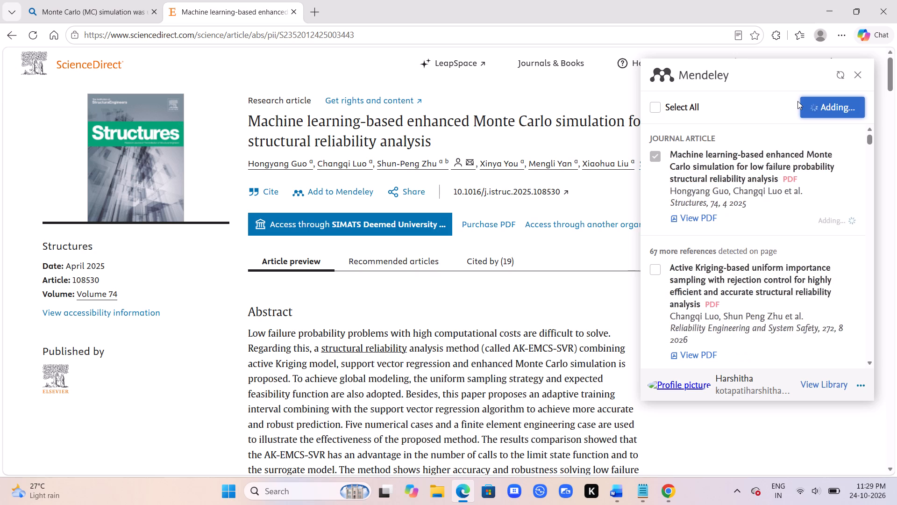
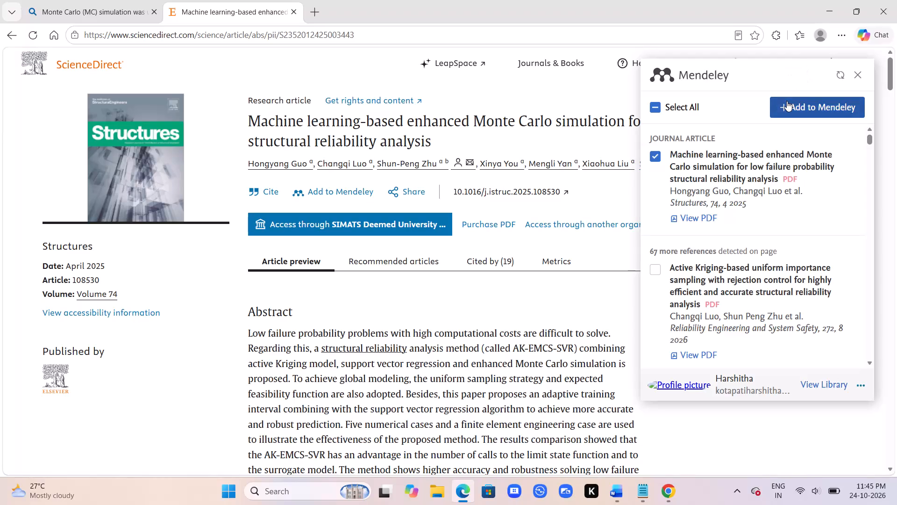
Add the selected article "Machine learning-based enhanced Monte Carlo simulation for low failure probability structural reliability analysis" to the Mendeley library.
click(787, 101)
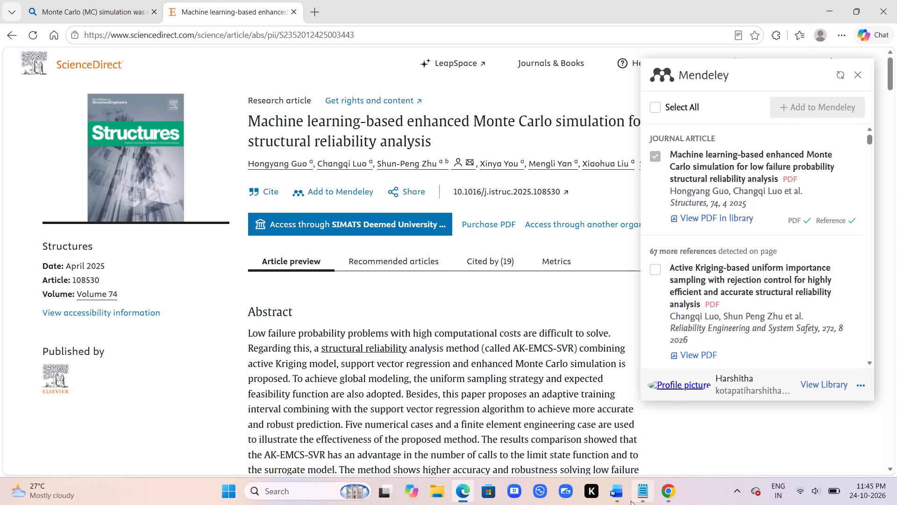
In the Word paper, insert the Mendeley citation for Guo et al. 2025 after "with the help of the Equation.10", before the full stop.
click(610, 431)
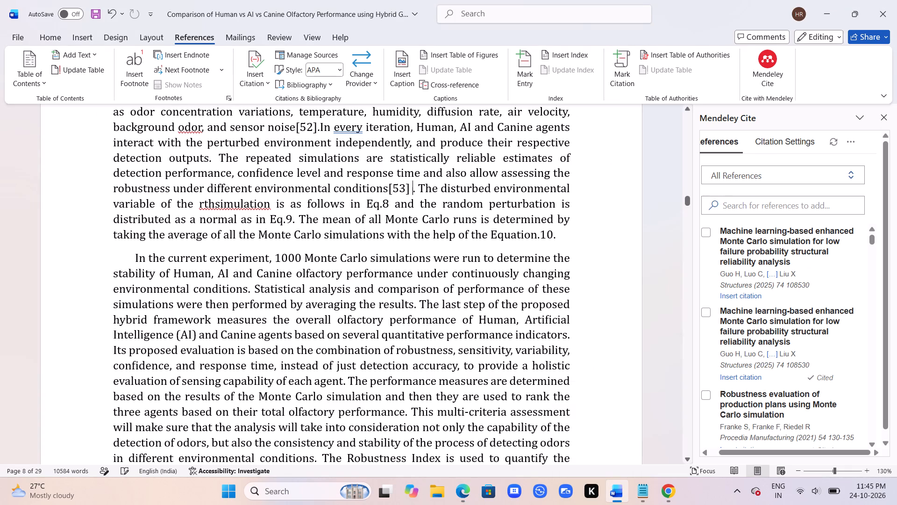
click(551, 238)
click(708, 232)
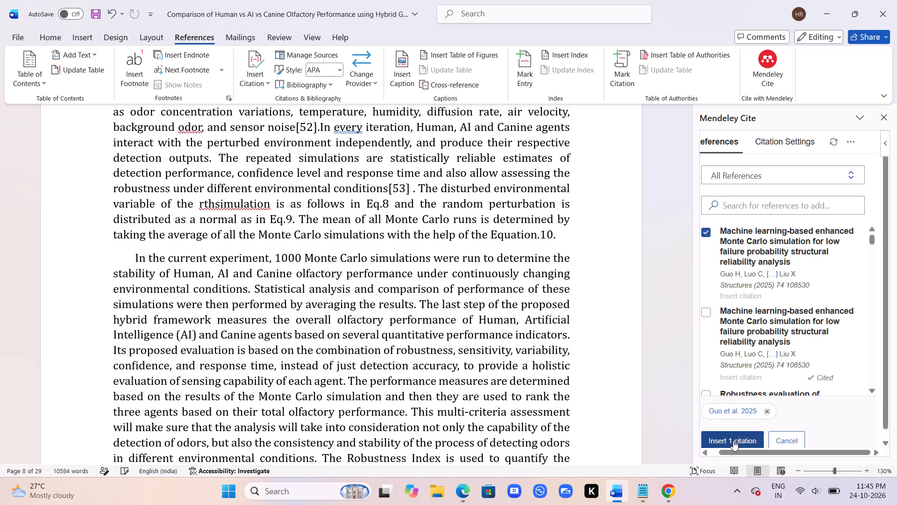
click(733, 440)
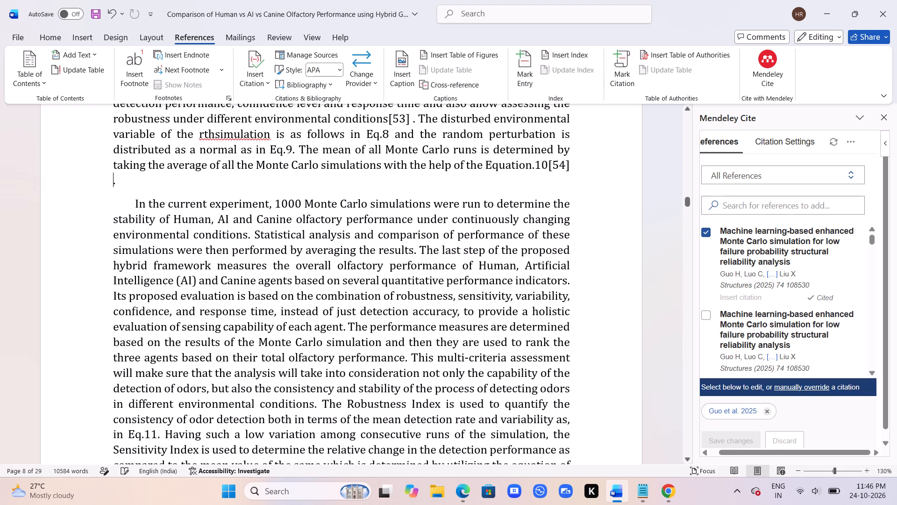
Delete the full stop between "Equation" and "10", and the space between citation [53] and its full stop.
click(536, 166)
key(BackSpace)
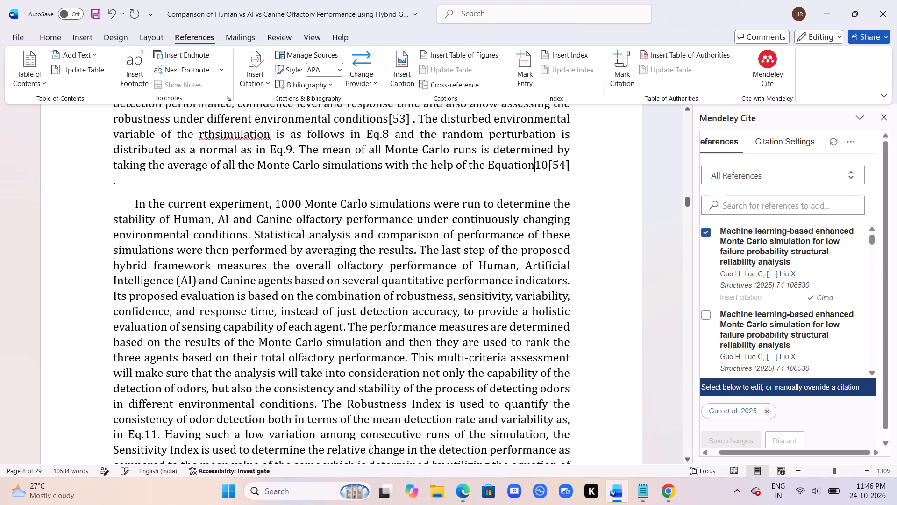
click(413, 122)
key(BackSpace)
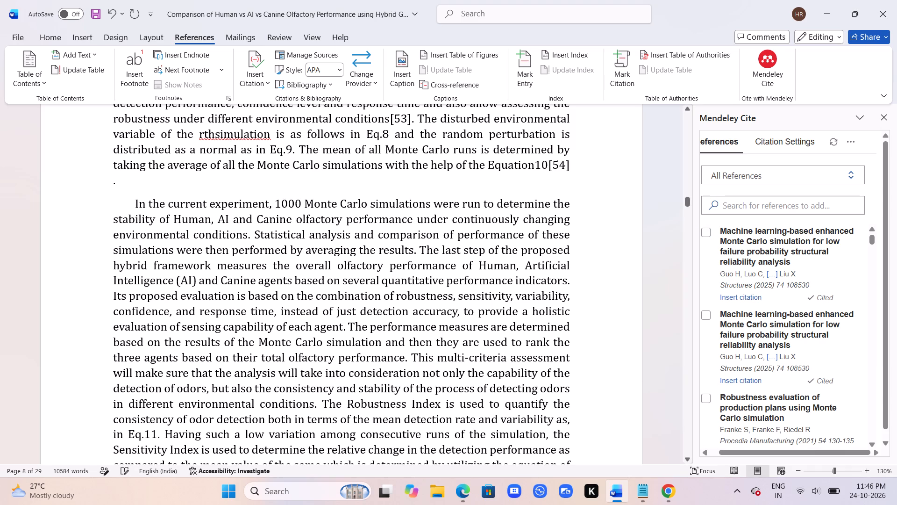
Search Bing in Edge for the Notepad statement "The performance measures are determined based on the results of the Monte Carlo simulation", followed by "research paper".
click(629, 444)
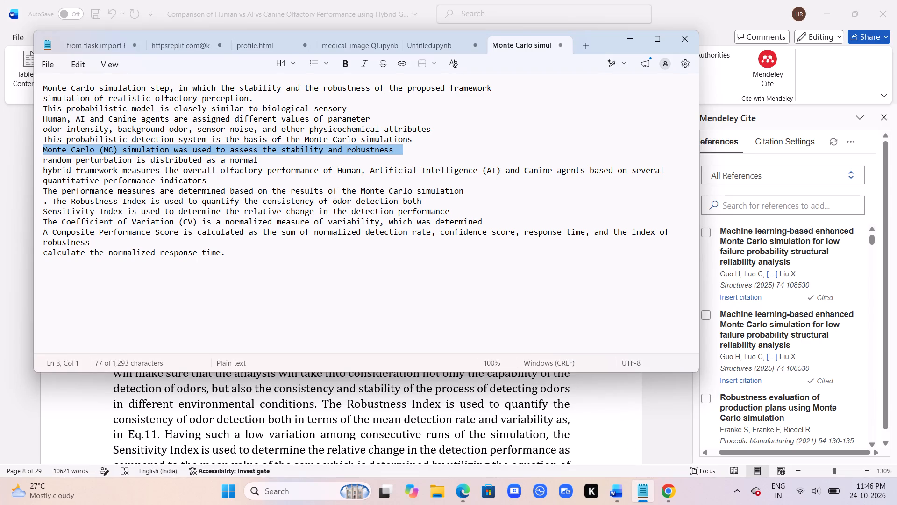
drag(469, 191, 162, 216)
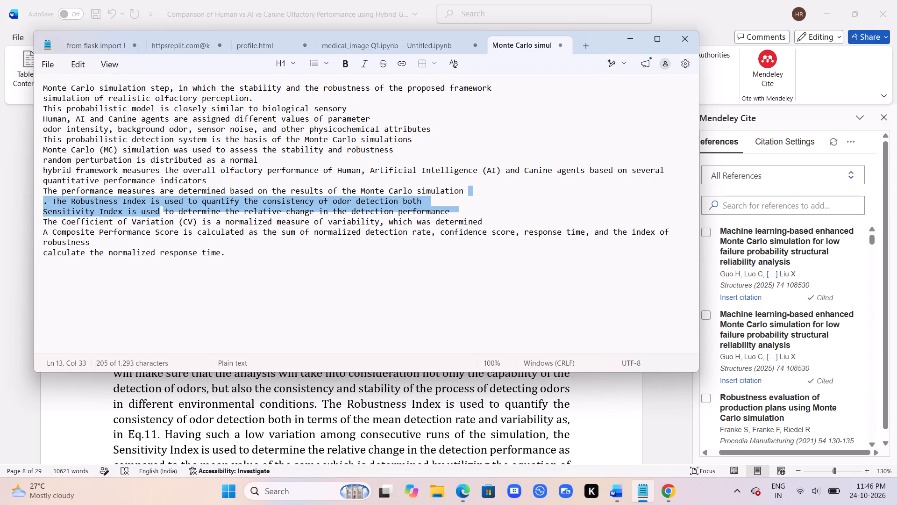
drag(162, 216, 34, 190)
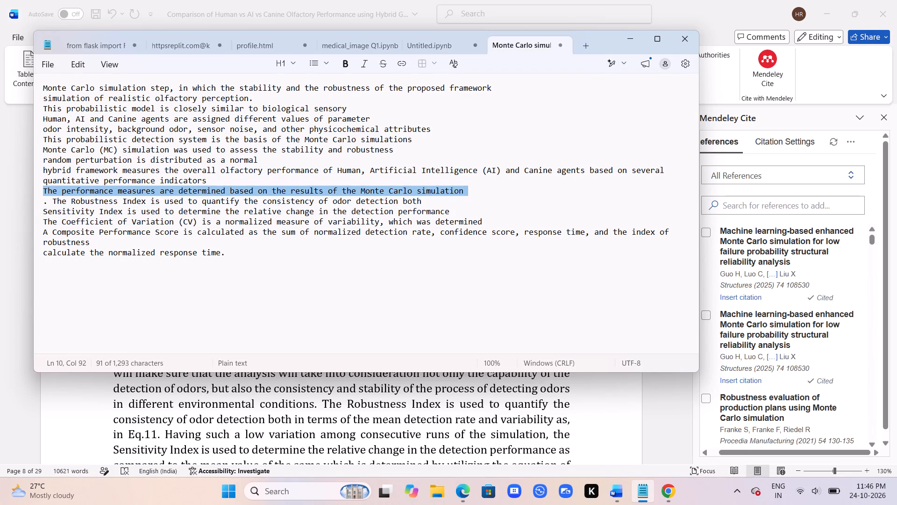
key(ctrl+c)
key(alt+Tab)
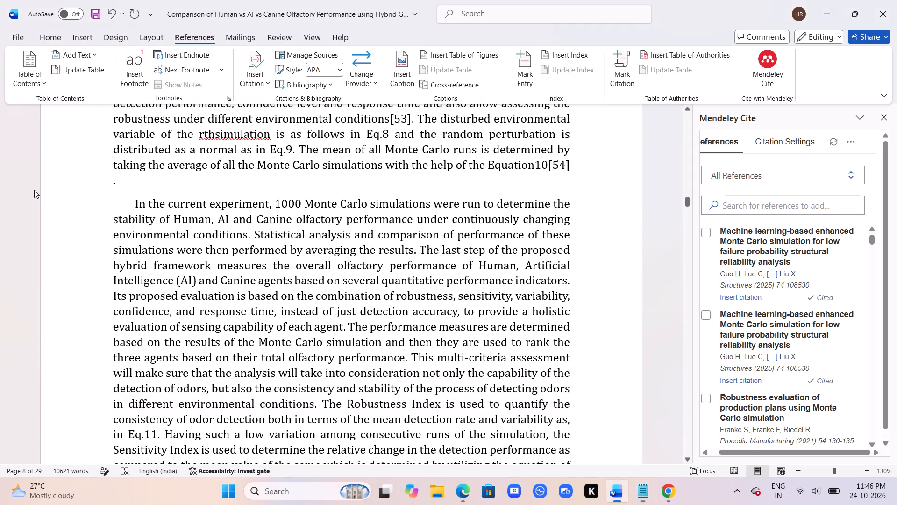
key(alt+Tab)
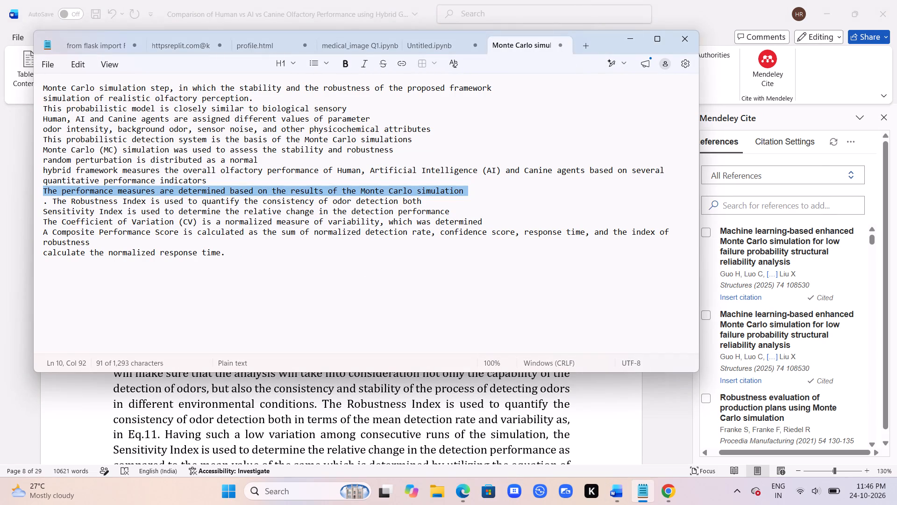
key(alt+Tab)
key(alt+Tab)
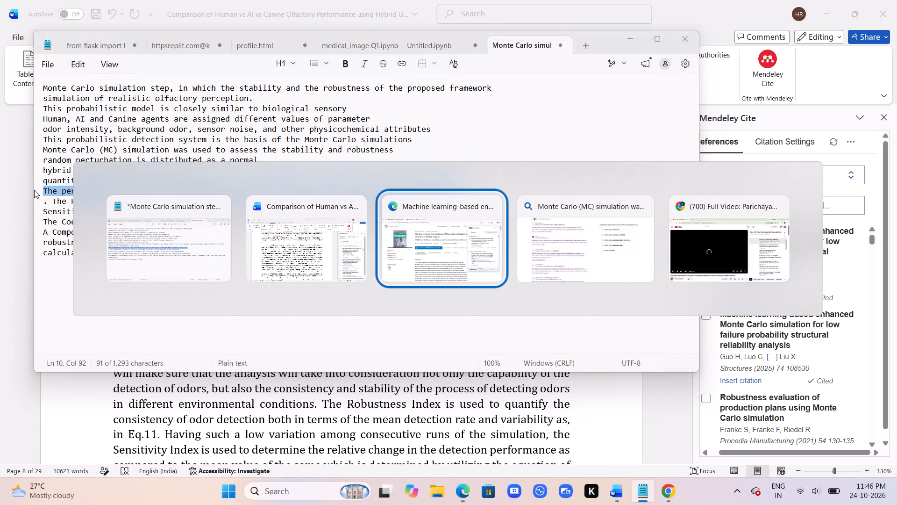
key(alt+Tab)
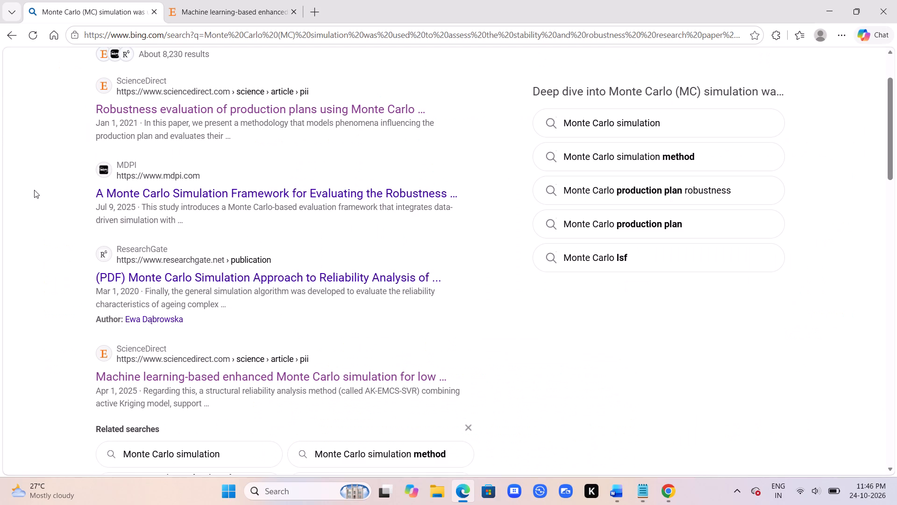
click(12, 28)
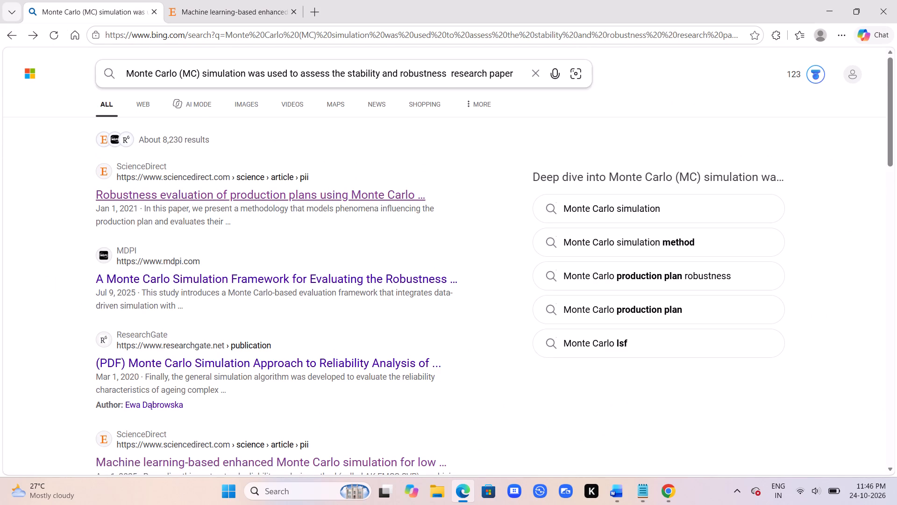
drag(448, 75, 4, 111)
key(BackSpace)
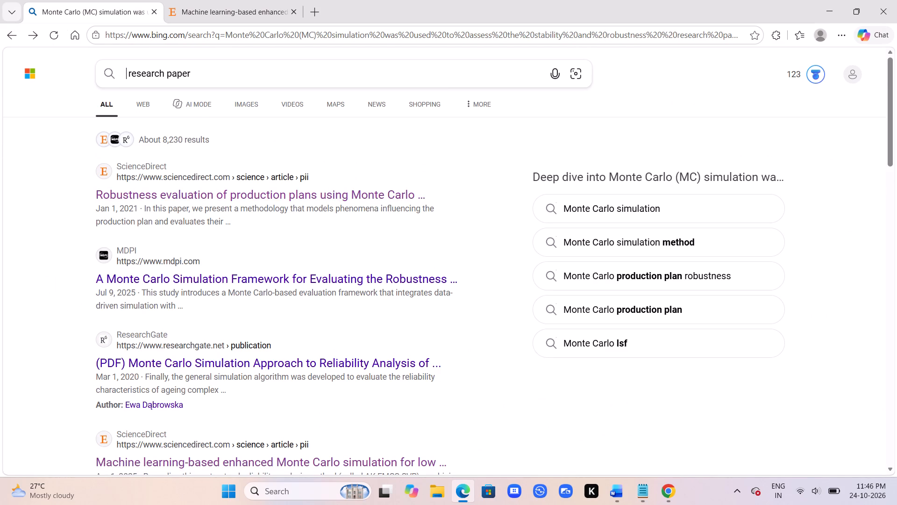
key(ctrl+v)
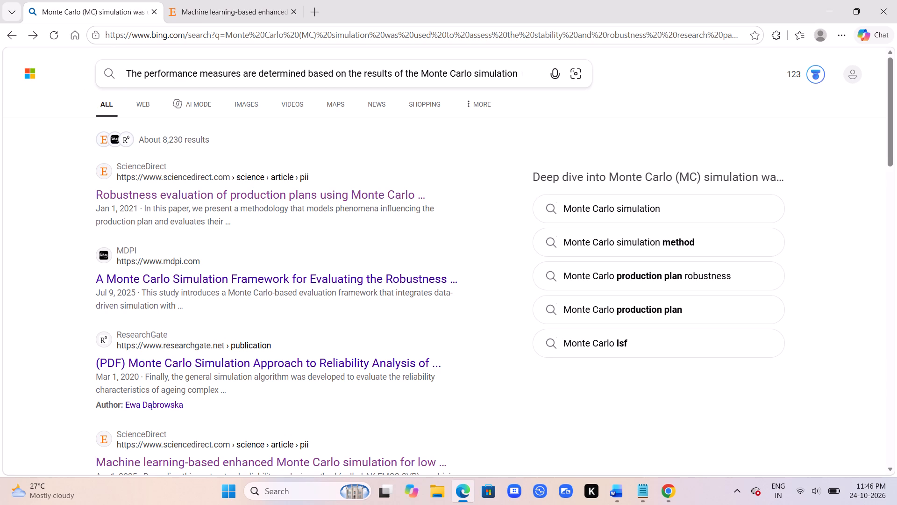
key(Return)
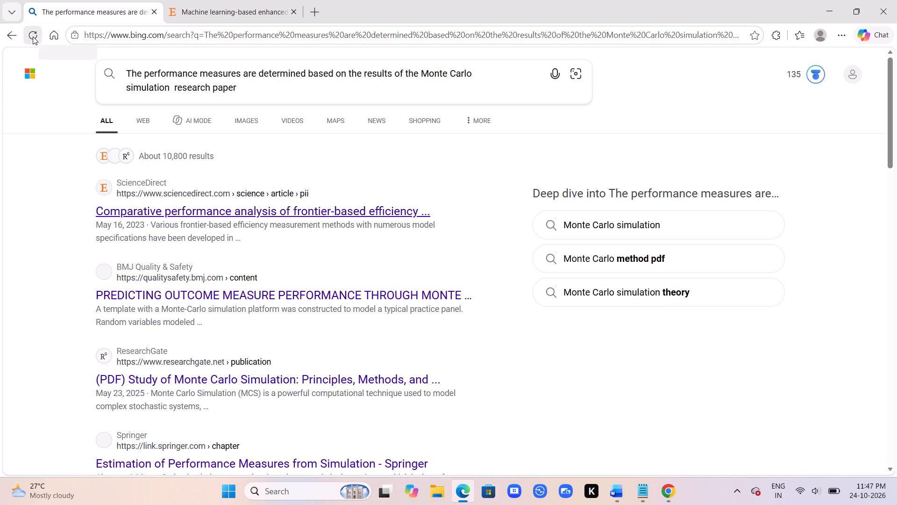
click(249, 95)
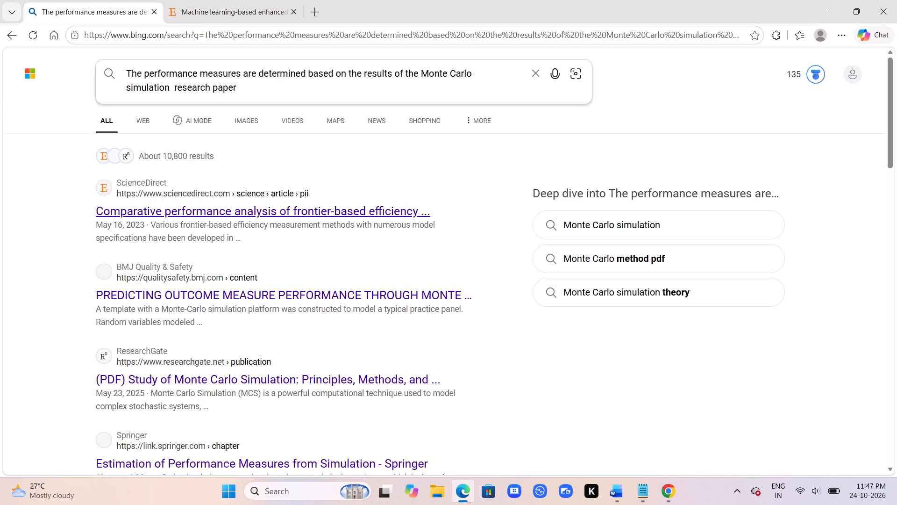
click(242, 87)
key(Return)
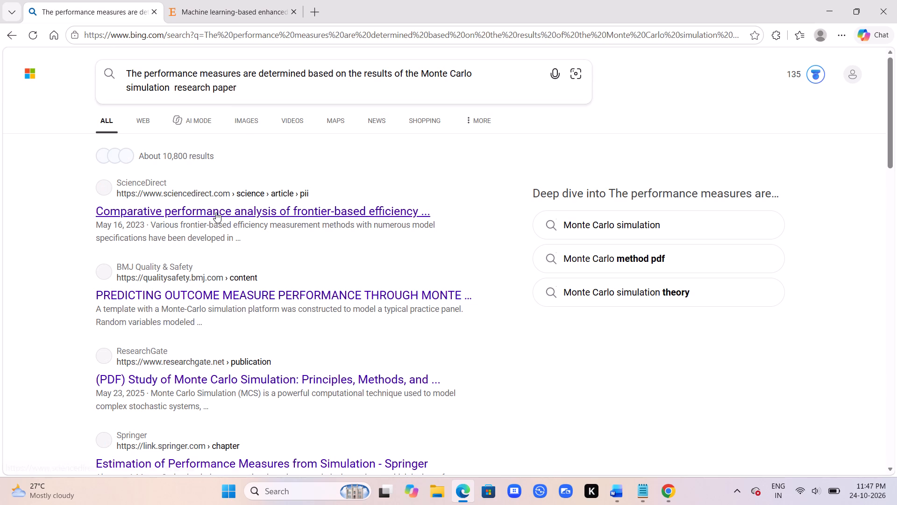
Open the ScienceDirect result "Comparative performance analysis of frontier-based efficiency measurement methods – A Monte Carlo simulation" and launch the Mendeley Web Importer on it.
click(199, 207)
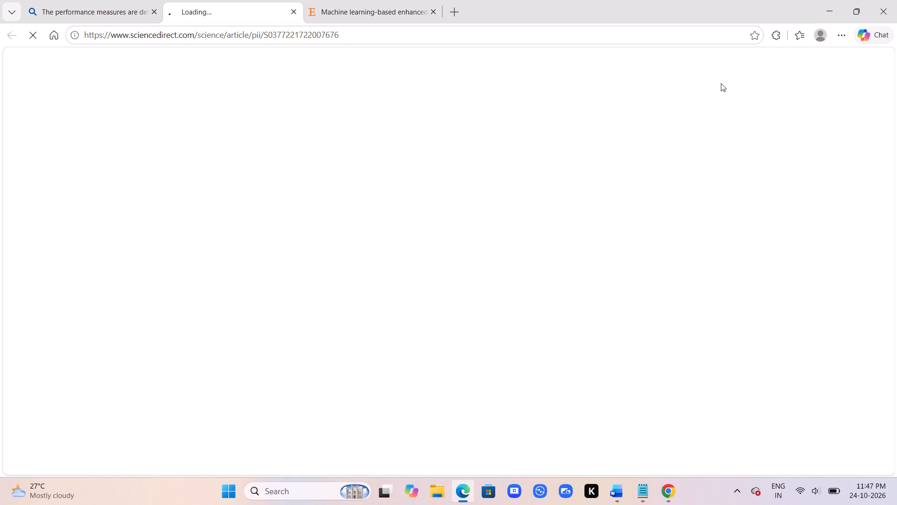
click(778, 35)
click(651, 167)
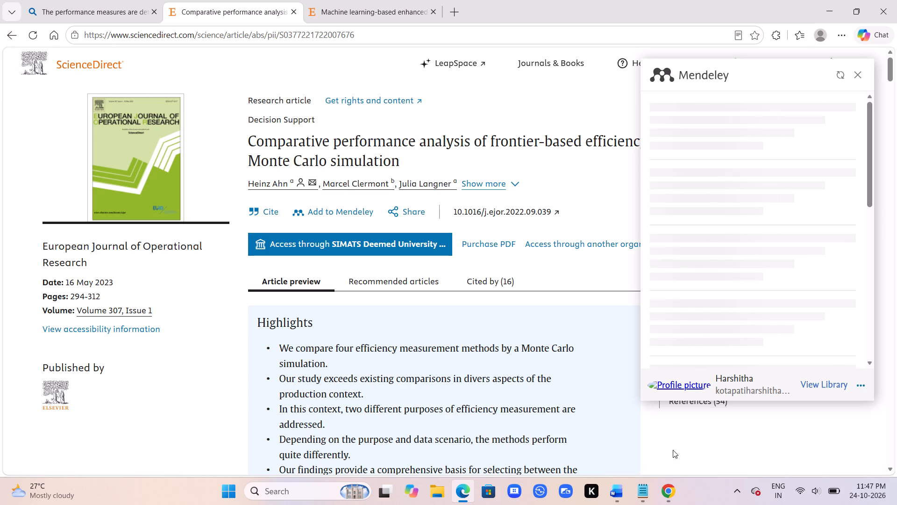
Switch to YouTube in Chrome and go back from the playing song mix to the home page.
click(648, 411)
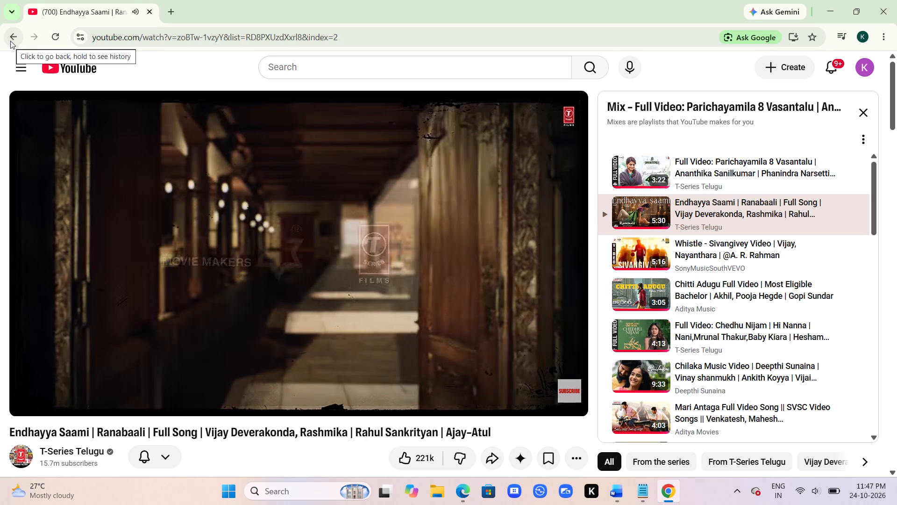
click(10, 41)
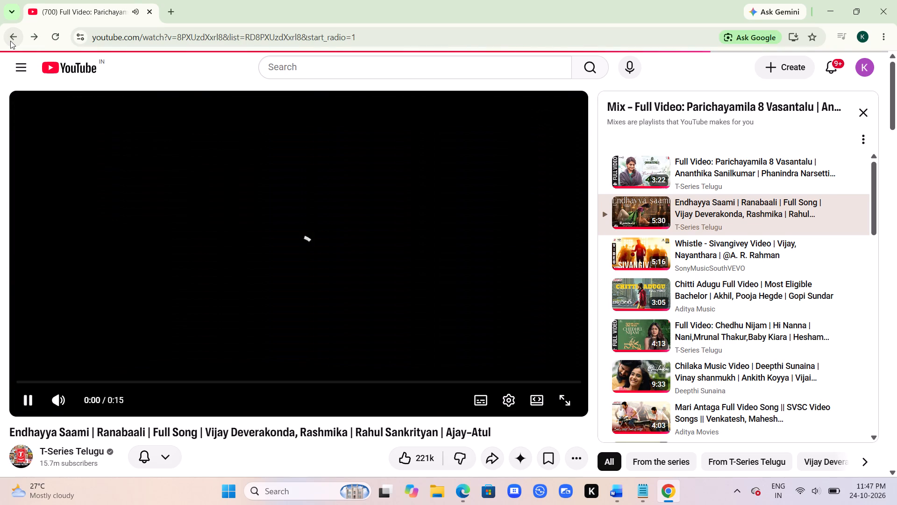
click(10, 41)
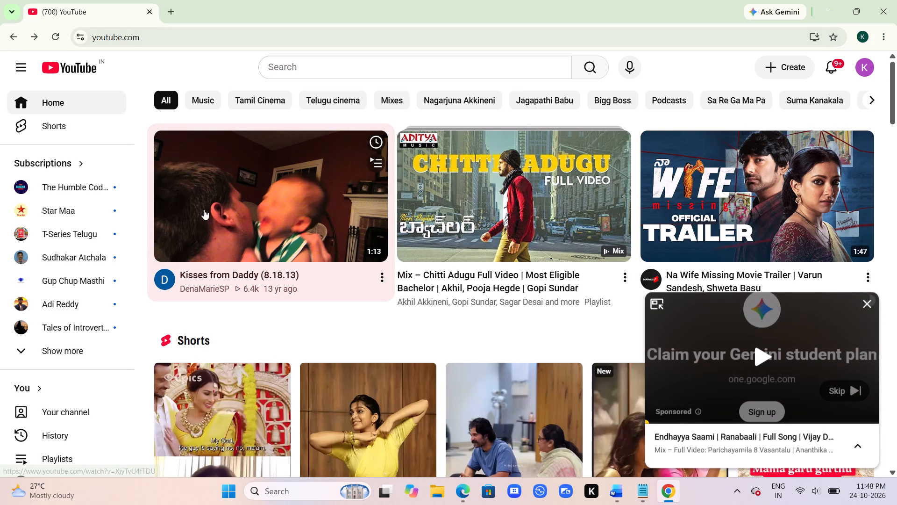
Look through the recommended videos and Shorts on the YouTube home page.
scroll(339, 261, down, 3)
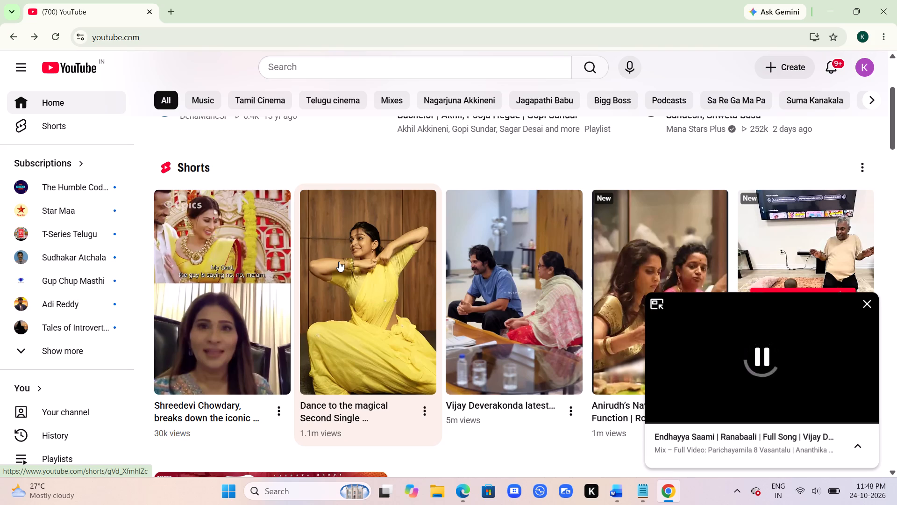
scroll(339, 261, down, 2)
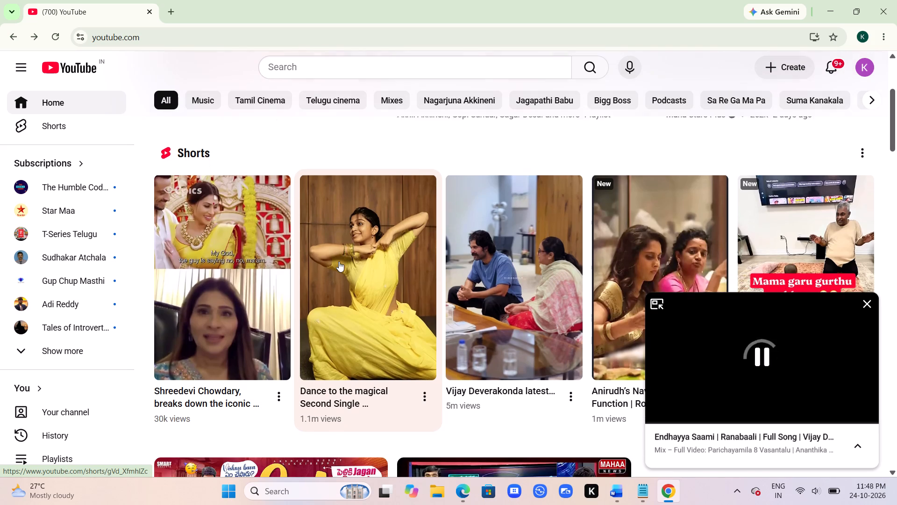
scroll(339, 261, down, 1)
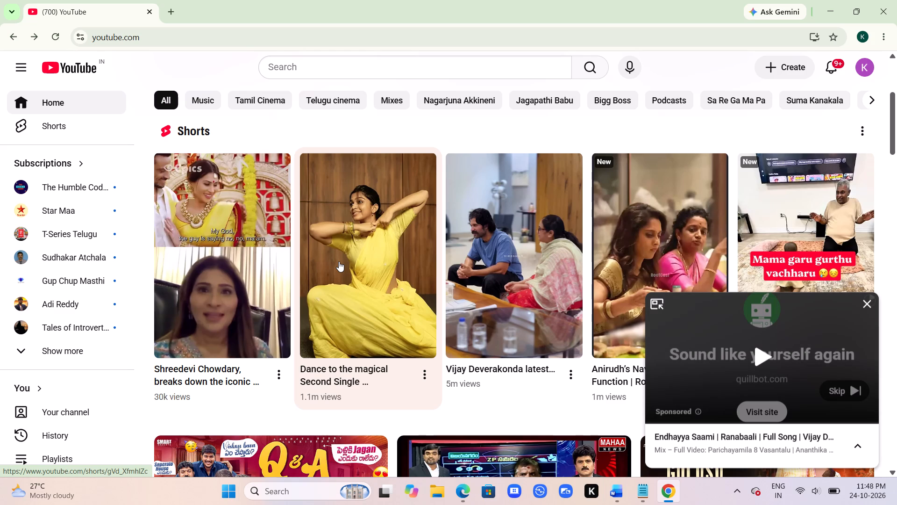
scroll(339, 261, down, 4)
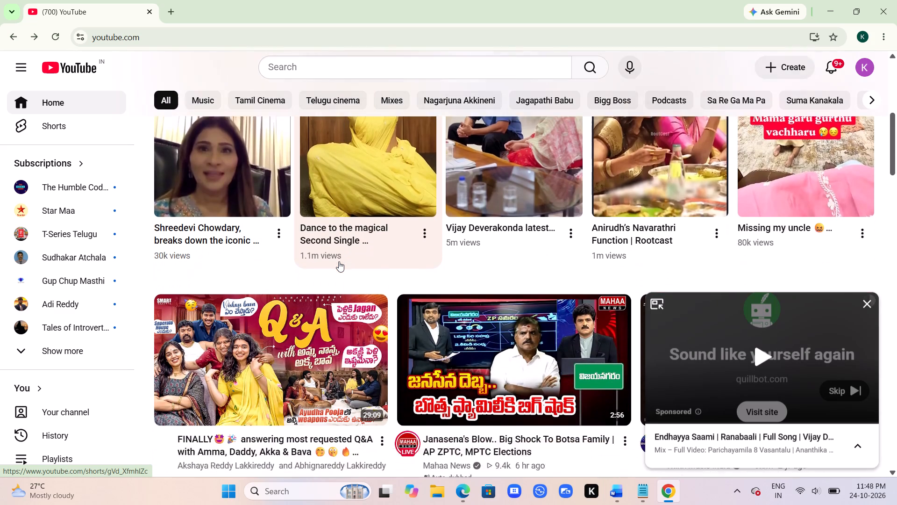
scroll(339, 261, down, 1)
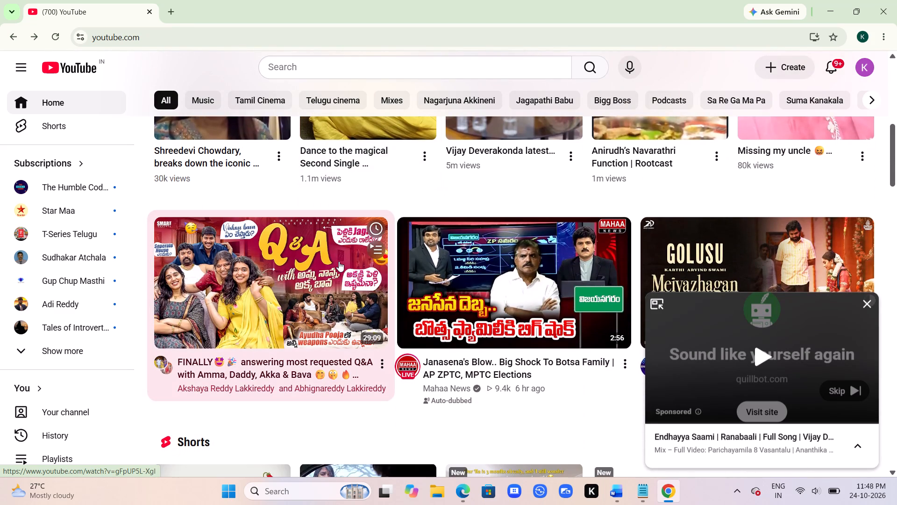
scroll(339, 261, down, 3)
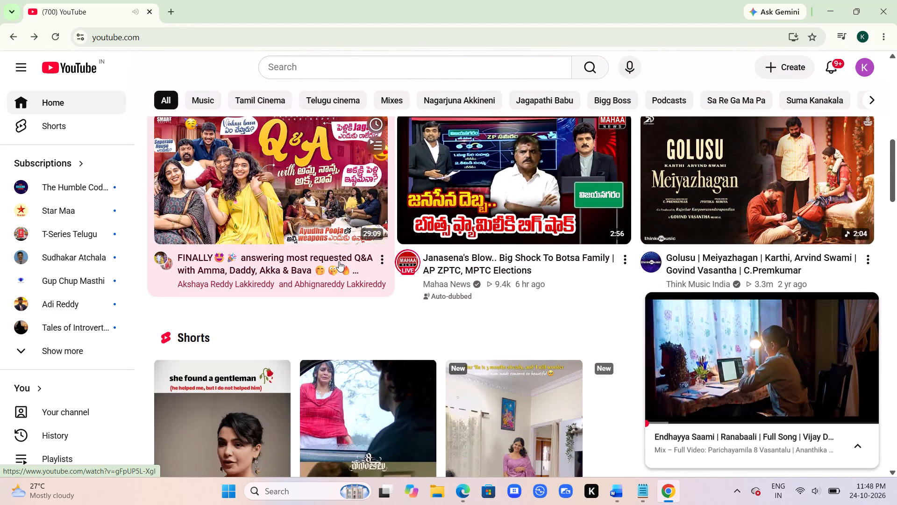
scroll(339, 261, down, 3)
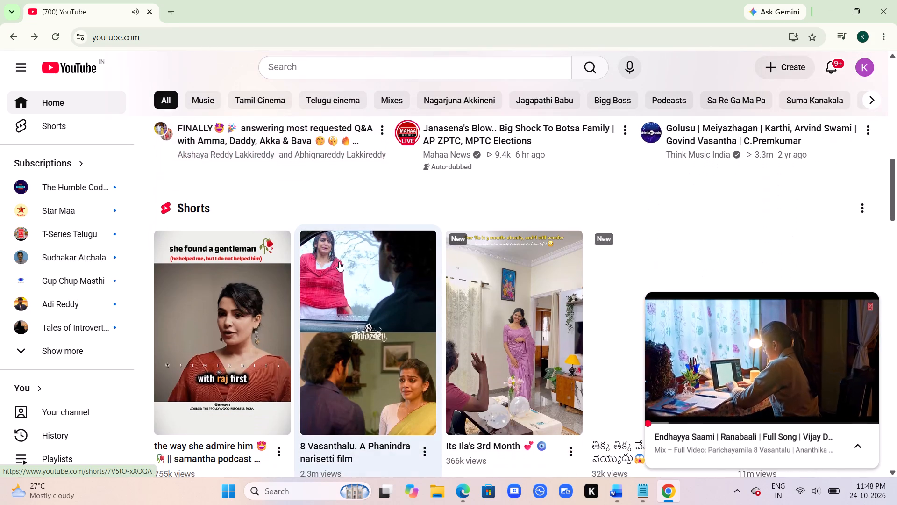
scroll(339, 261, down, 5)
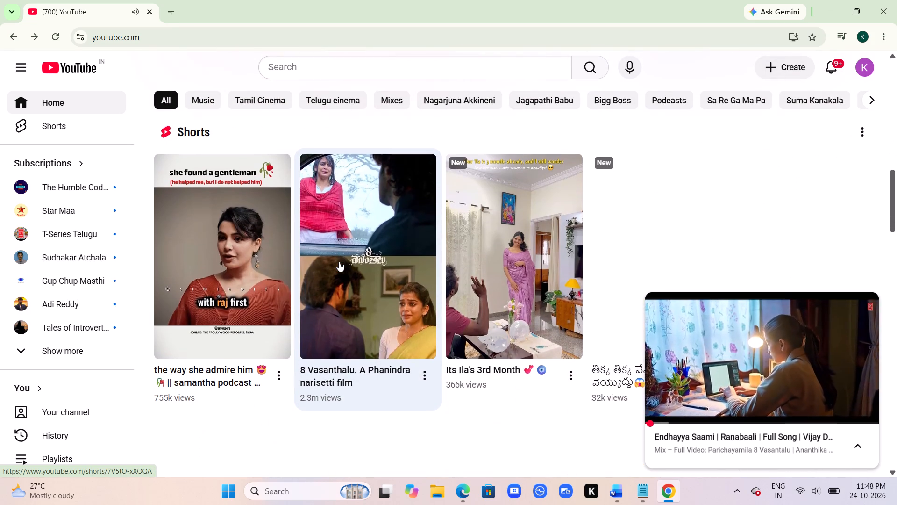
scroll(339, 261, down, 1)
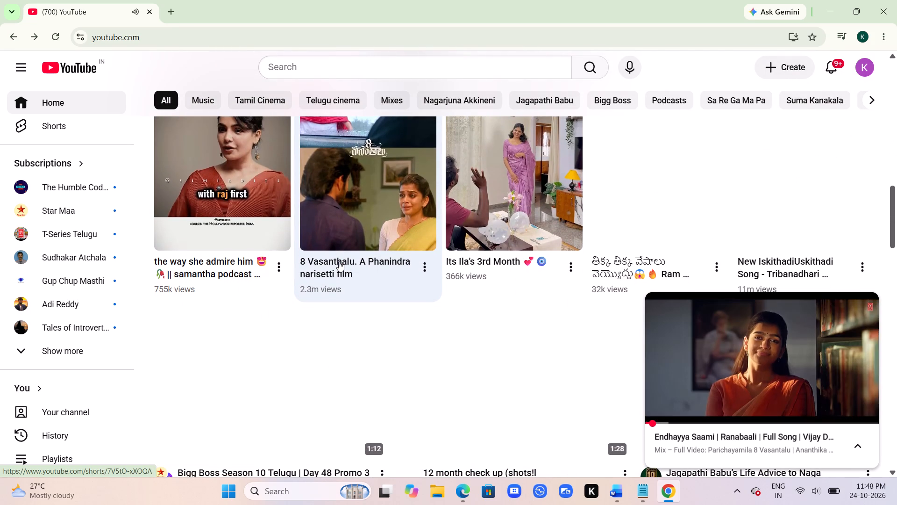
scroll(339, 261, down, 3)
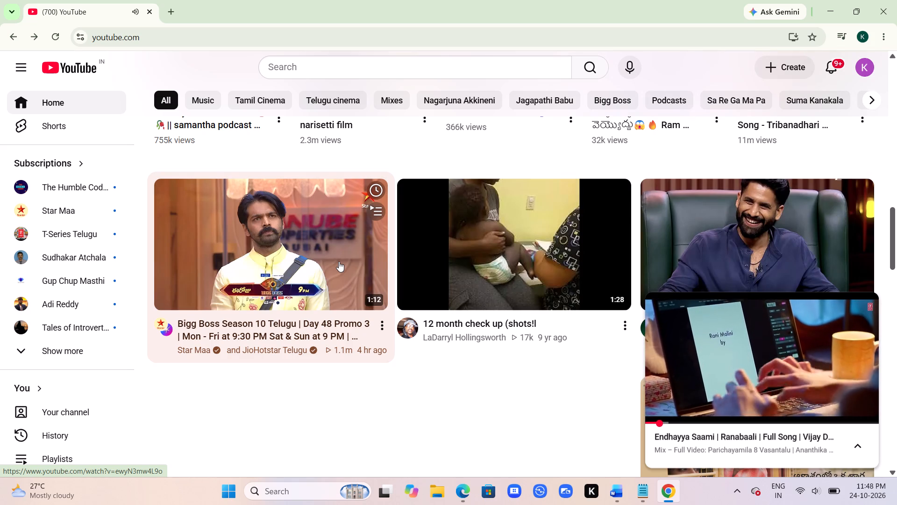
scroll(339, 261, down, 1)
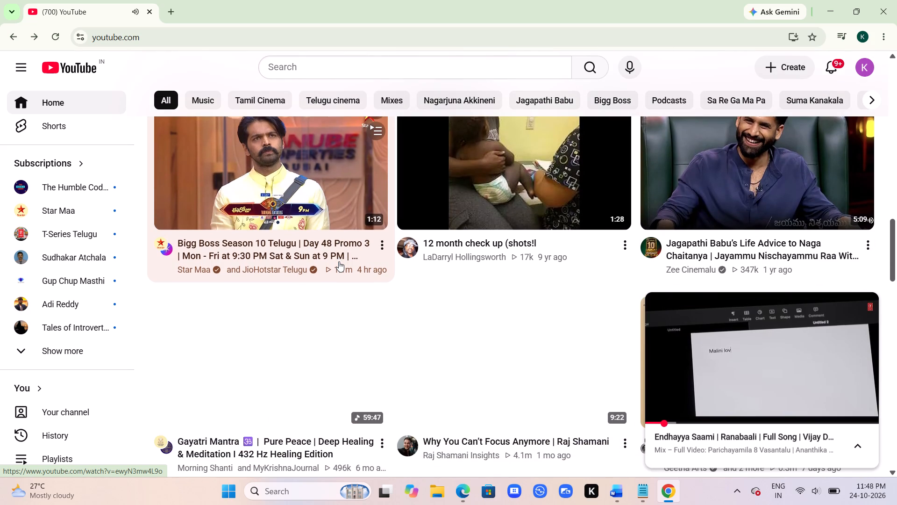
scroll(339, 261, down, 1)
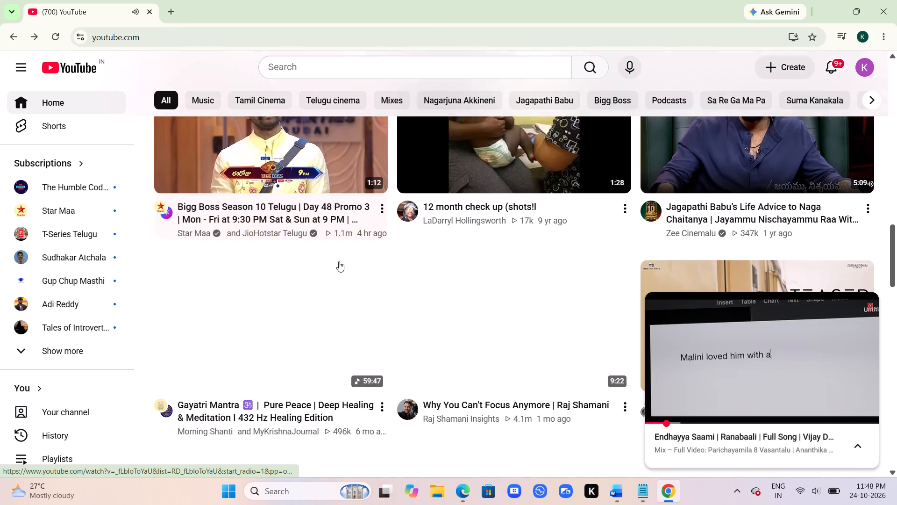
scroll(339, 261, down, 4)
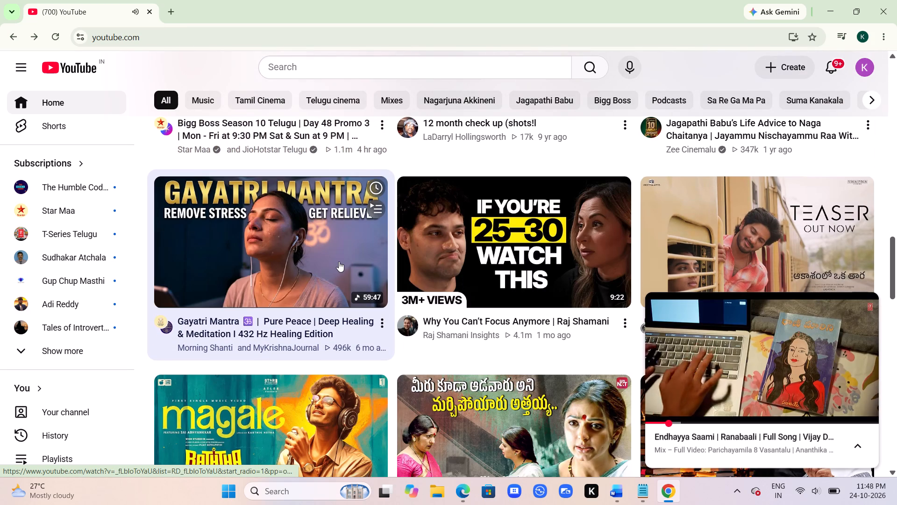
scroll(339, 261, down, 2)
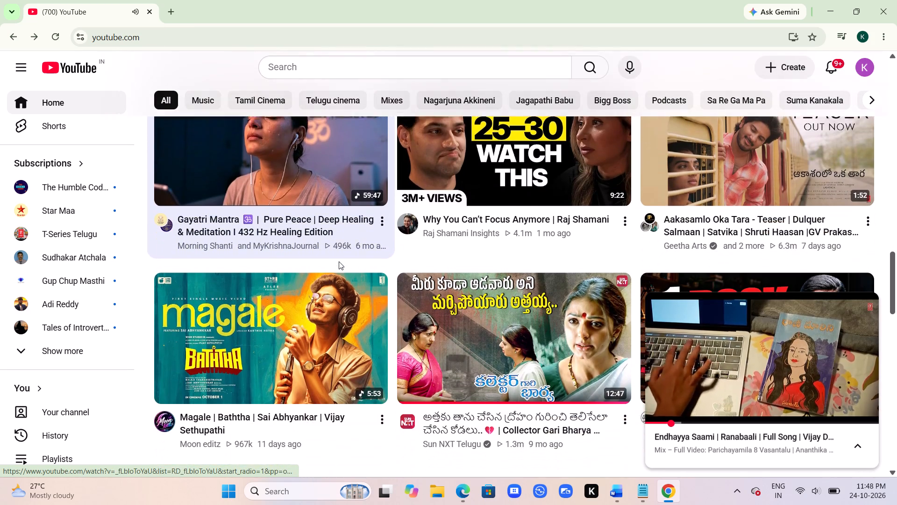
scroll(339, 261, down, 6)
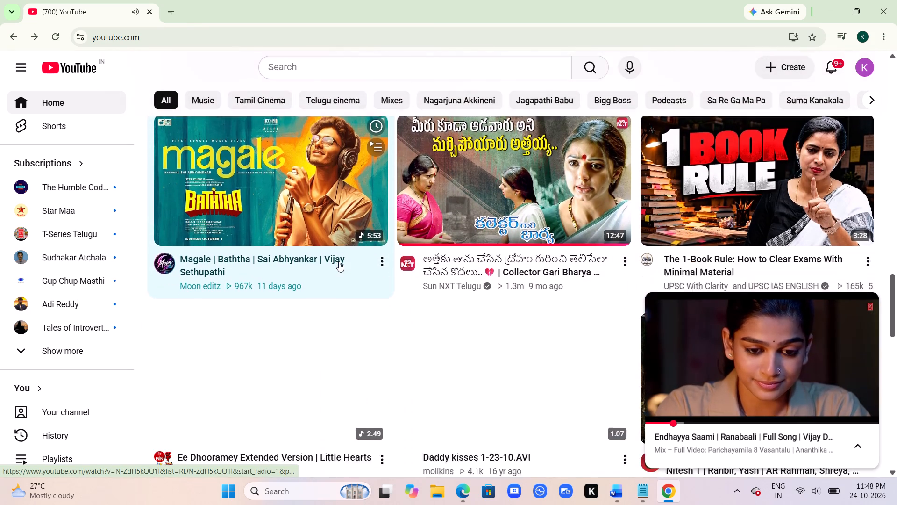
scroll(339, 261, down, 3)
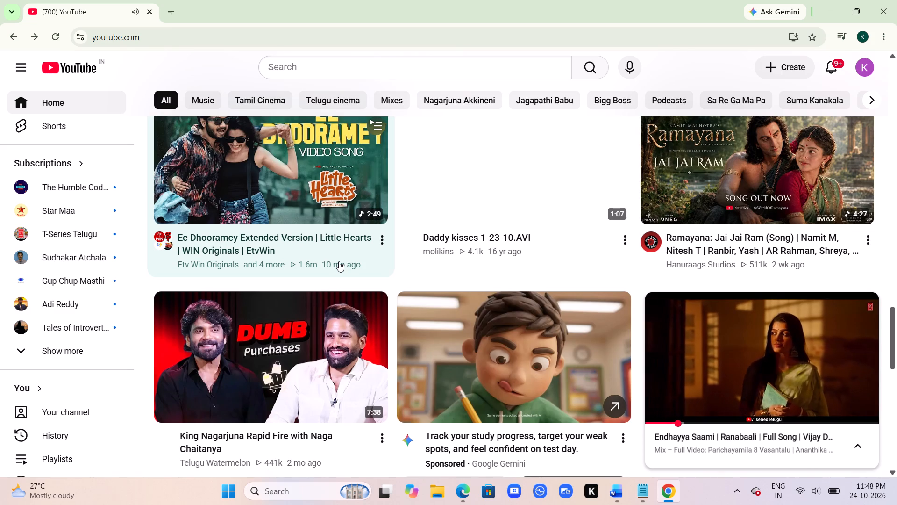
scroll(339, 261, down, 4)
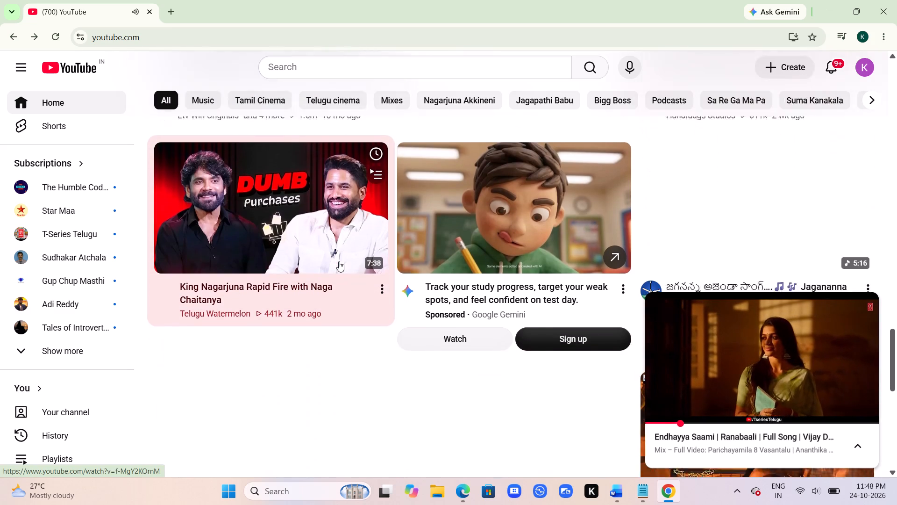
scroll(339, 261, down, 5)
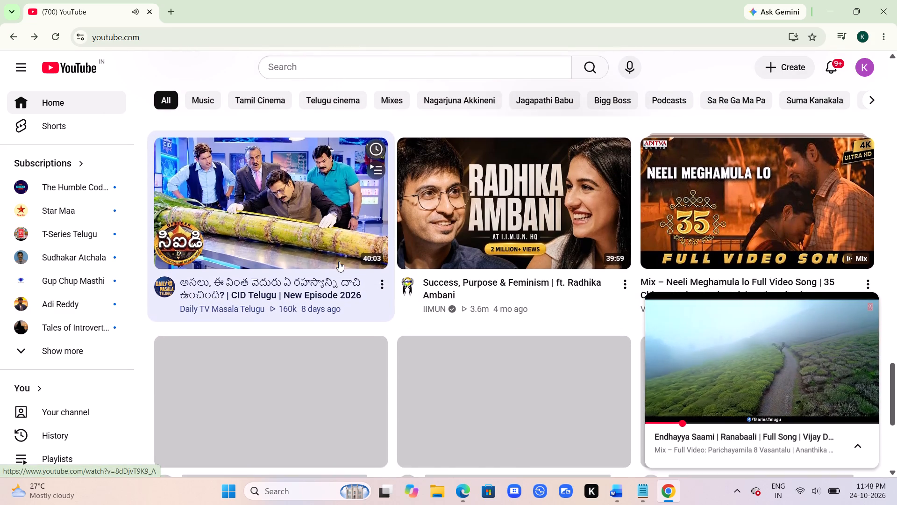
scroll(339, 261, down, 3)
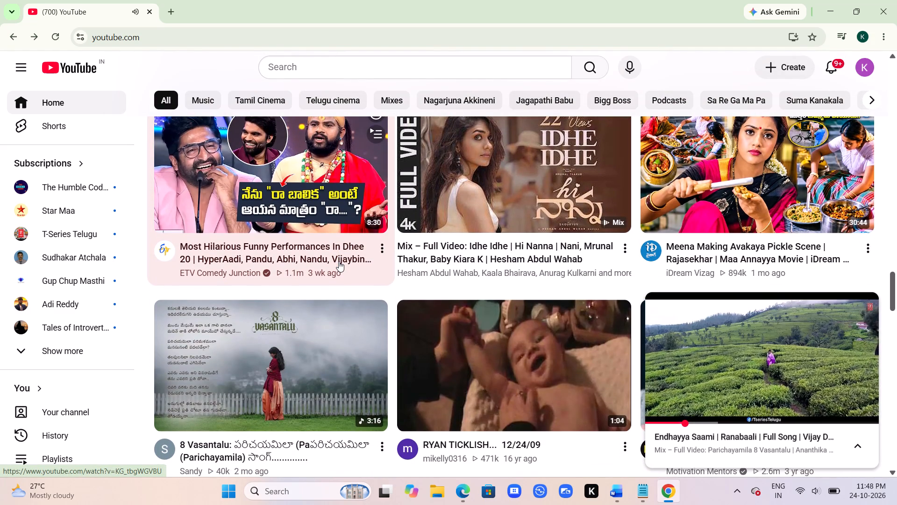
scroll(339, 261, down, 5)
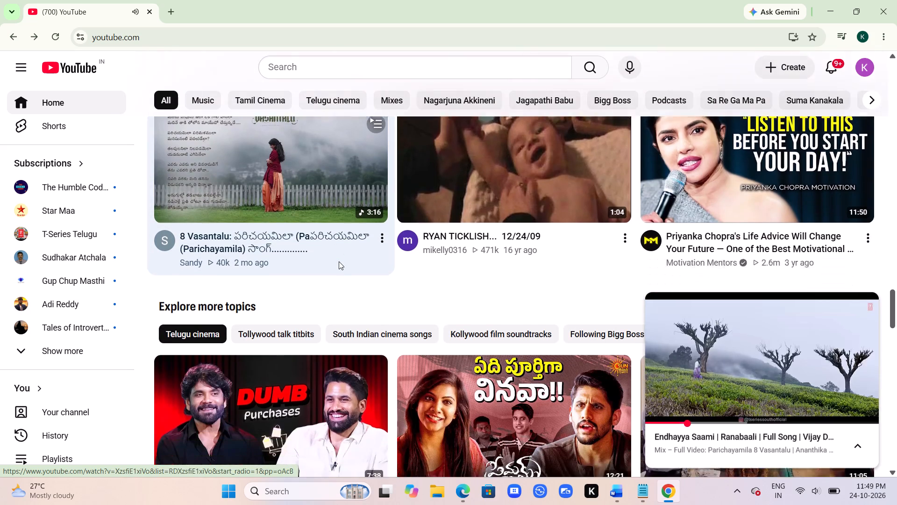
scroll(339, 261, down, 5)
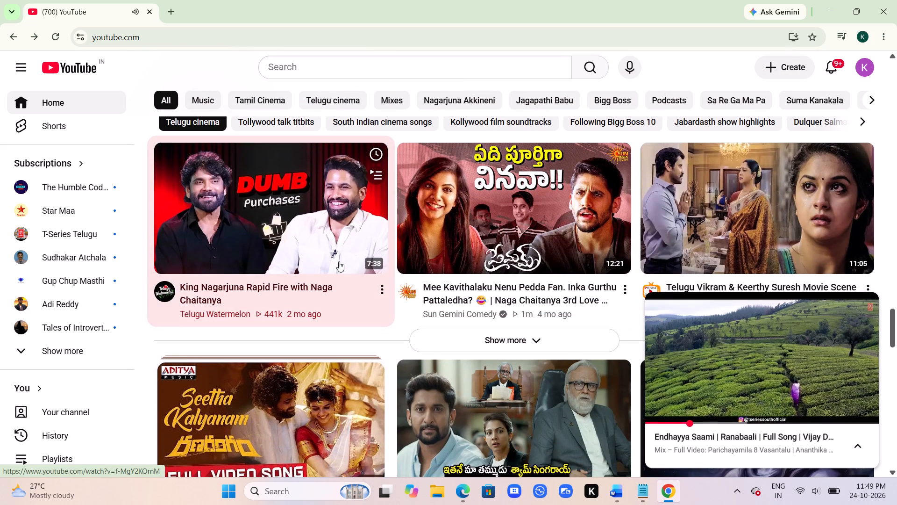
scroll(339, 261, down, 2)
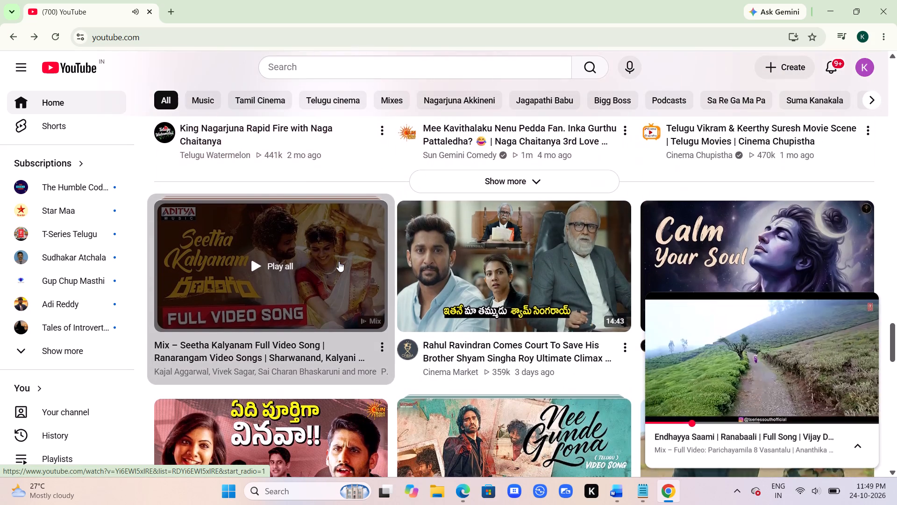
scroll(339, 261, down, 6)
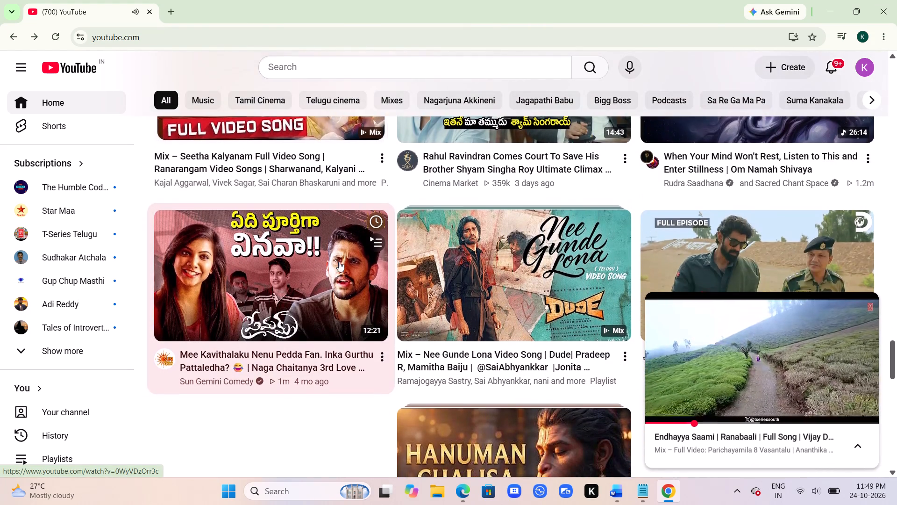
scroll(339, 261, down, 3)
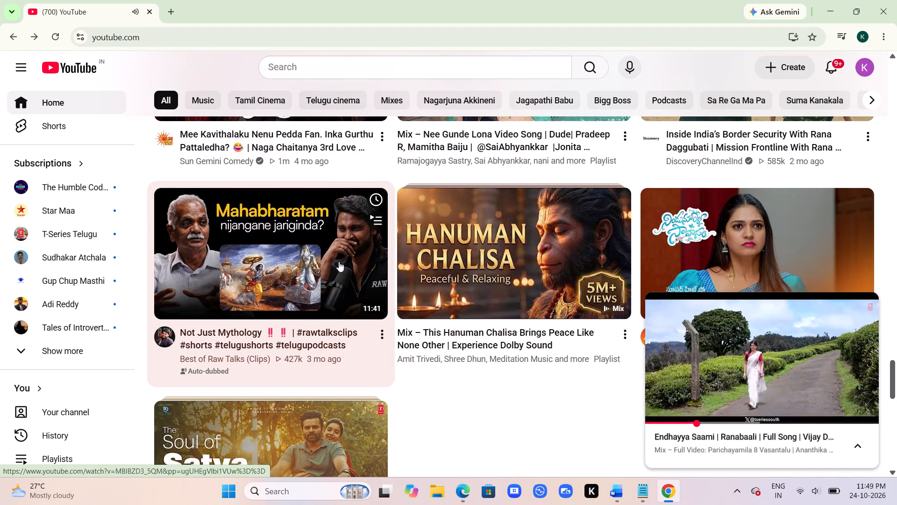
scroll(339, 261, down, 1)
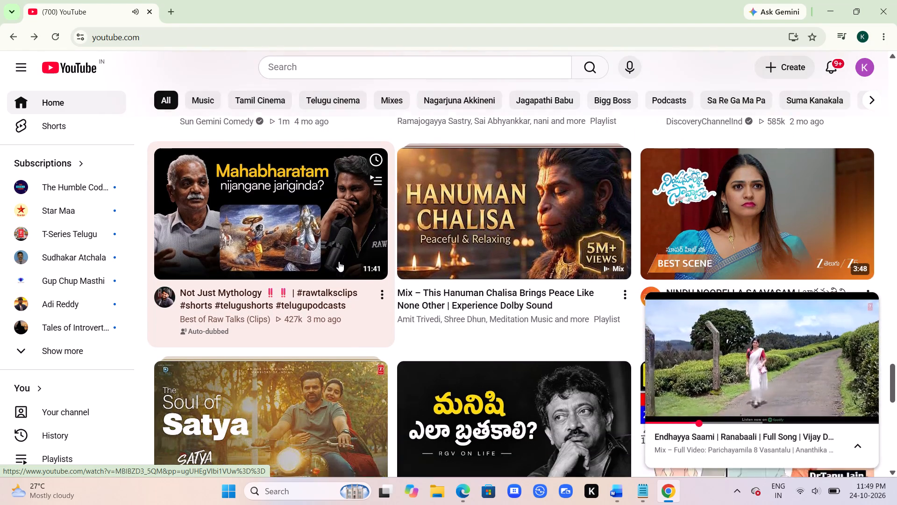
scroll(339, 261, down, 4)
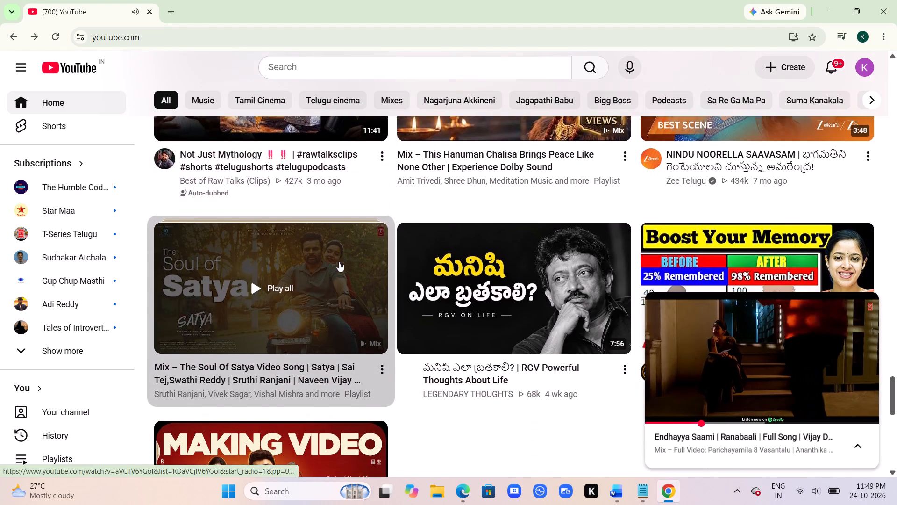
scroll(339, 261, down, 6)
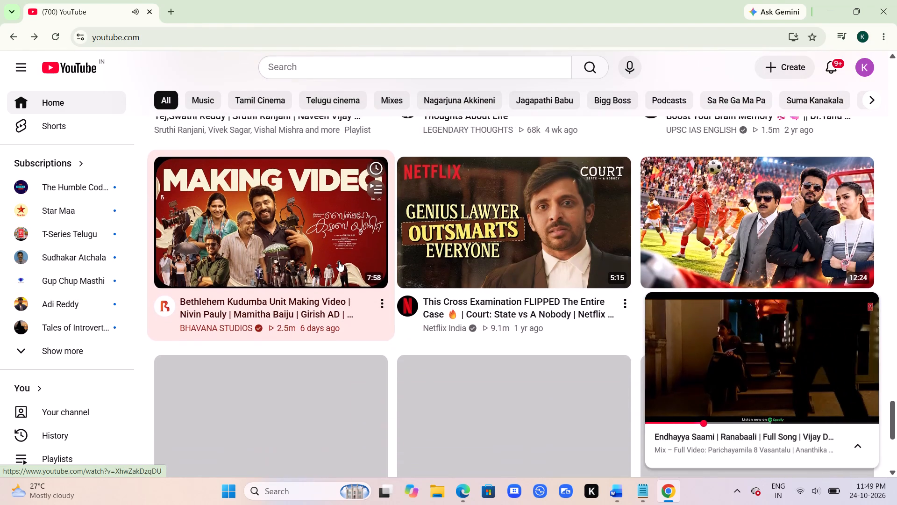
scroll(339, 261, down, 1)
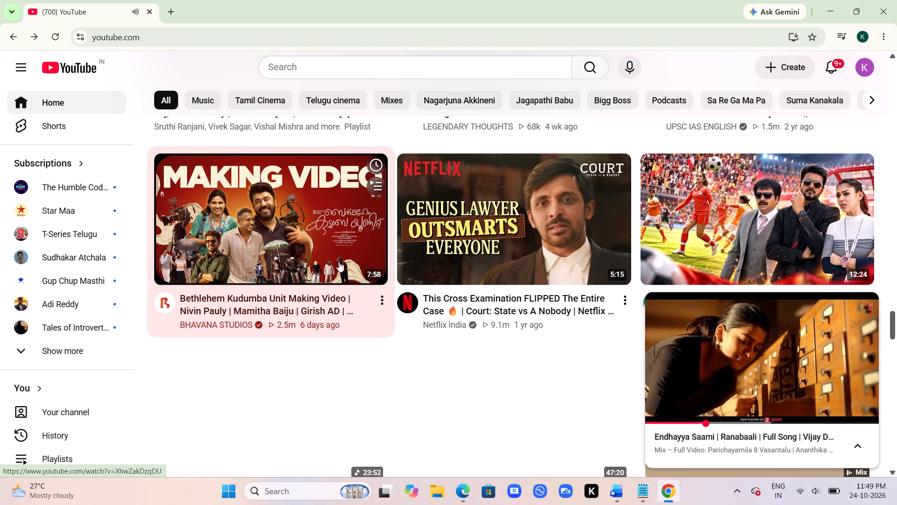
scroll(339, 261, down, 4)
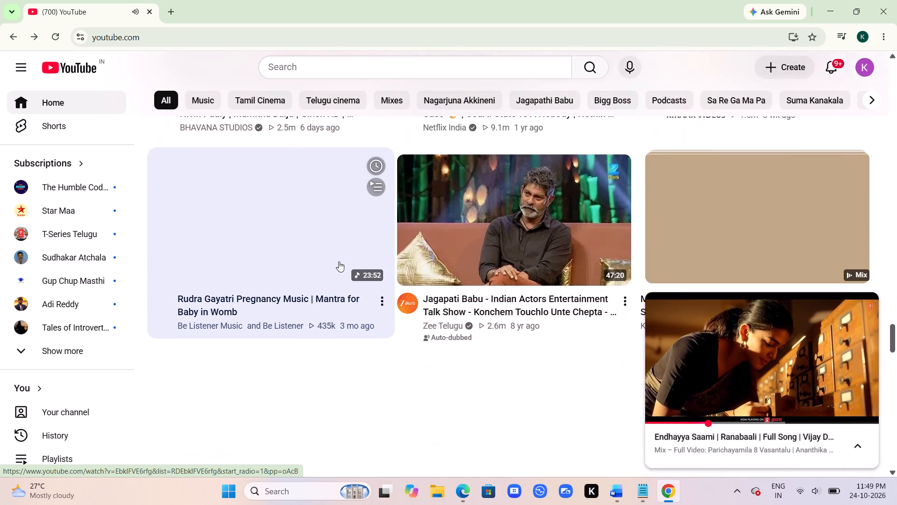
scroll(339, 261, down, 1)
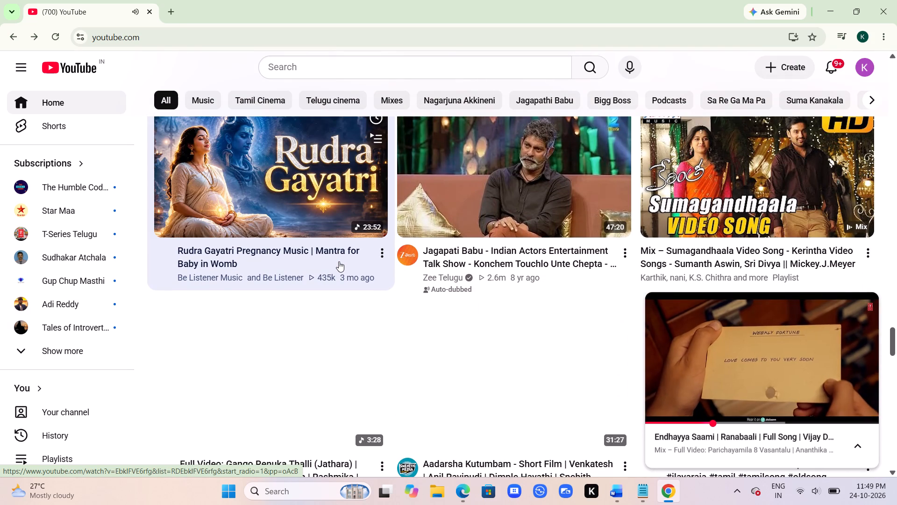
scroll(339, 261, down, 2)
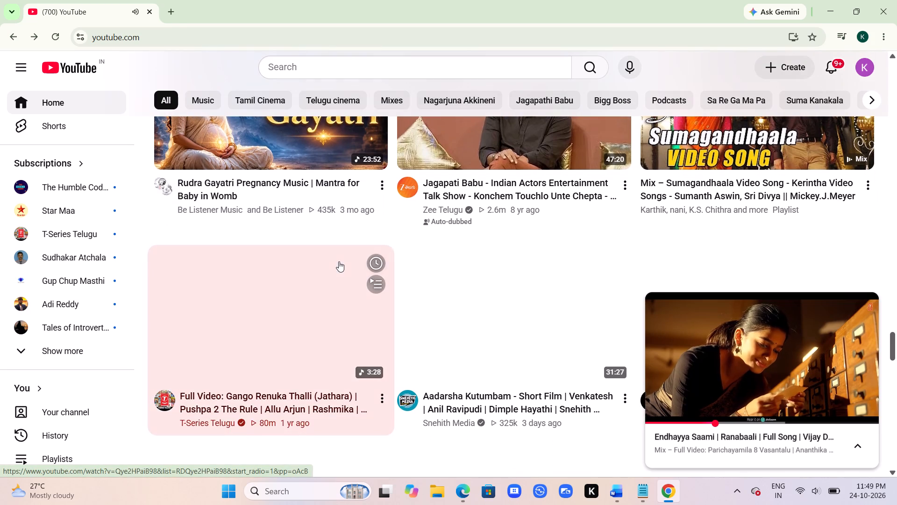
scroll(339, 261, down, 2)
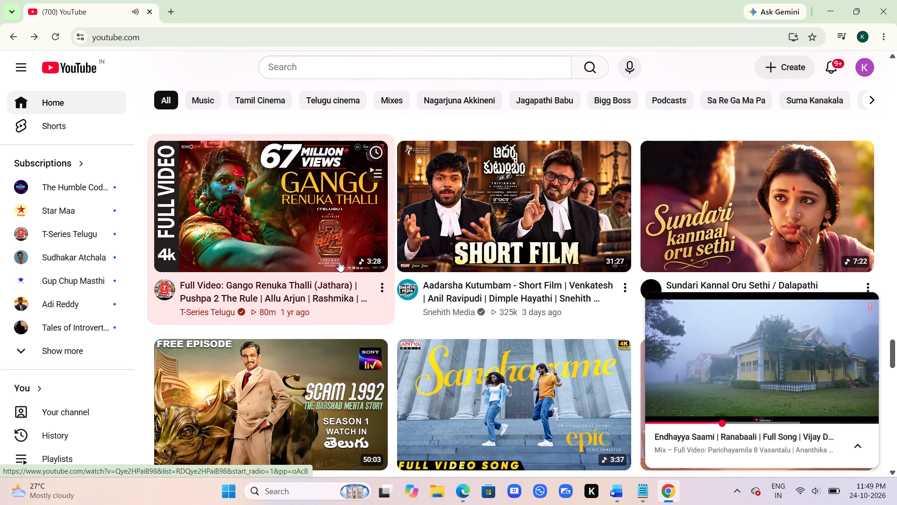
Look further down the YouTube home page through the recommended songs, short films and movie scenes.
scroll(339, 261, down, 4)
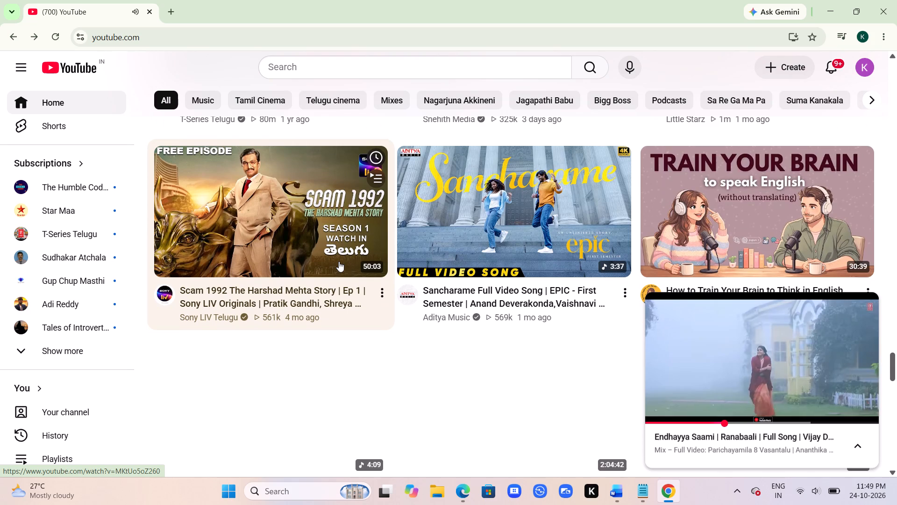
scroll(339, 261, down, 1)
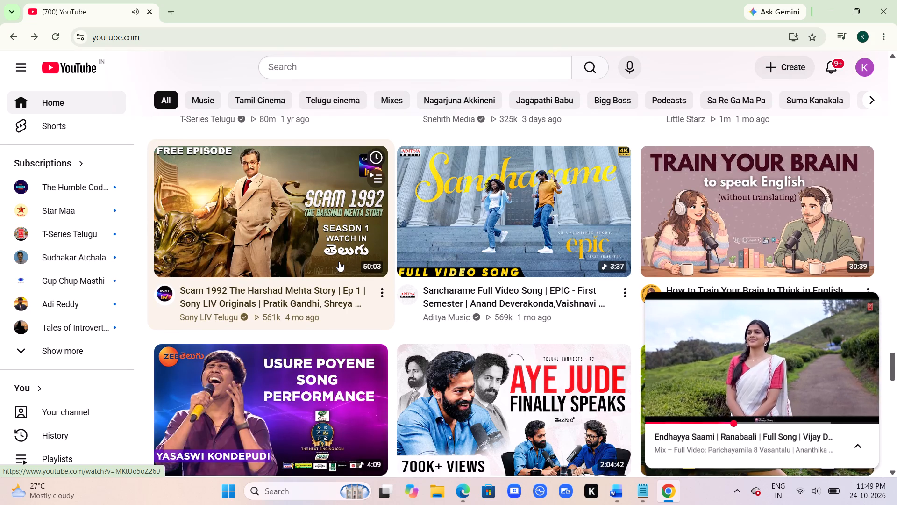
scroll(339, 261, down, 4)
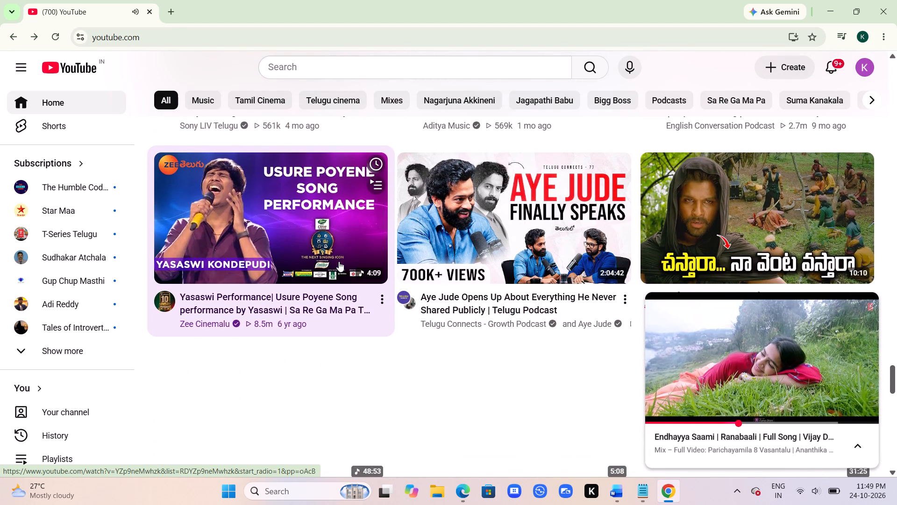
scroll(339, 261, down, 5)
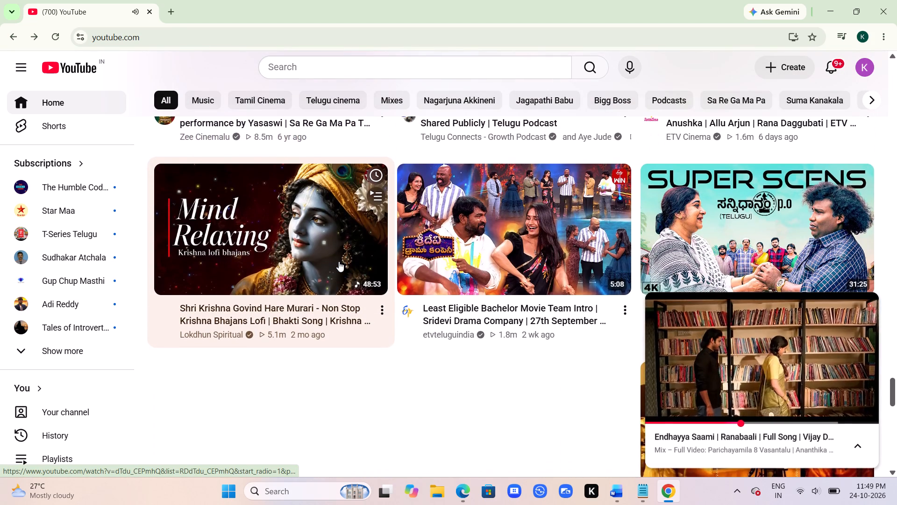
scroll(339, 261, down, 1)
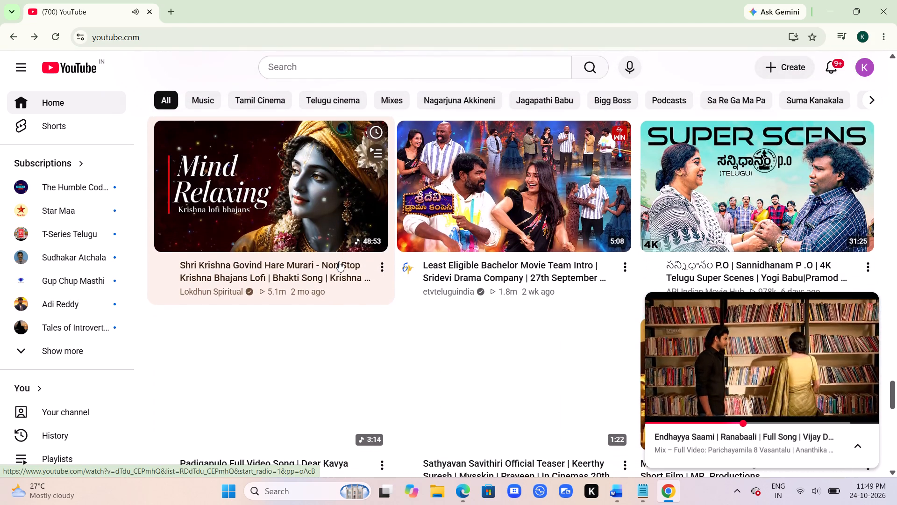
scroll(339, 261, down, 2)
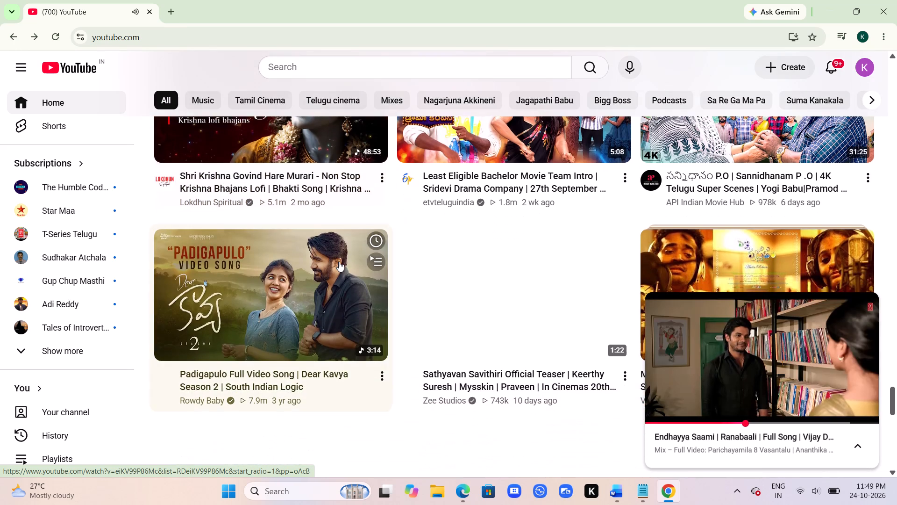
scroll(339, 261, down, 1)
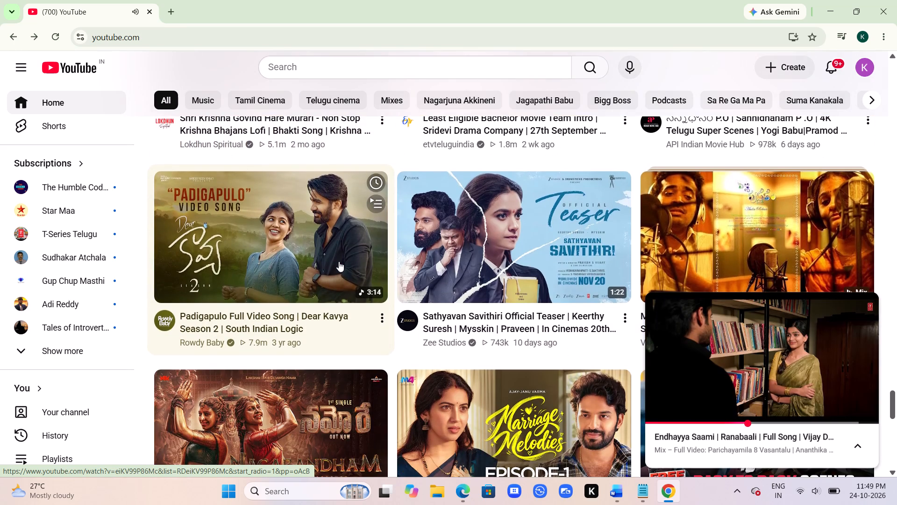
scroll(339, 261, down, 1)
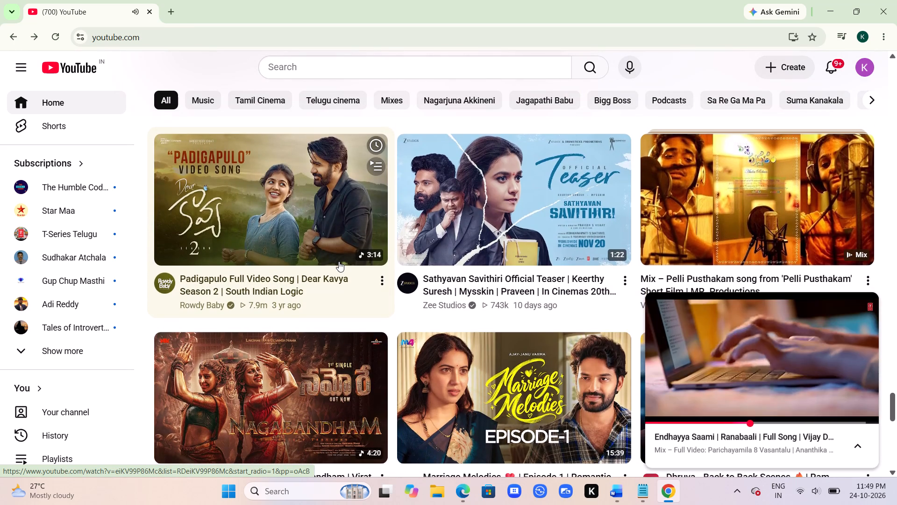
scroll(339, 261, down, 1)
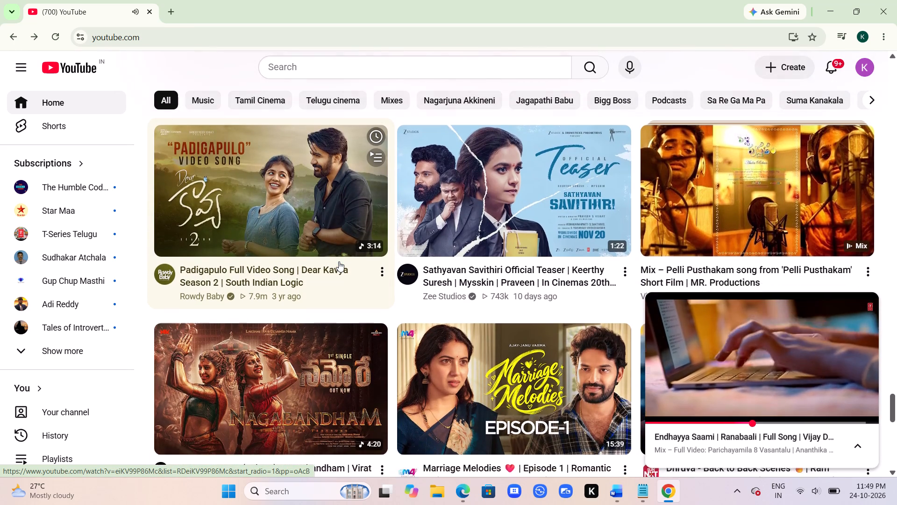
scroll(339, 261, down, 3)
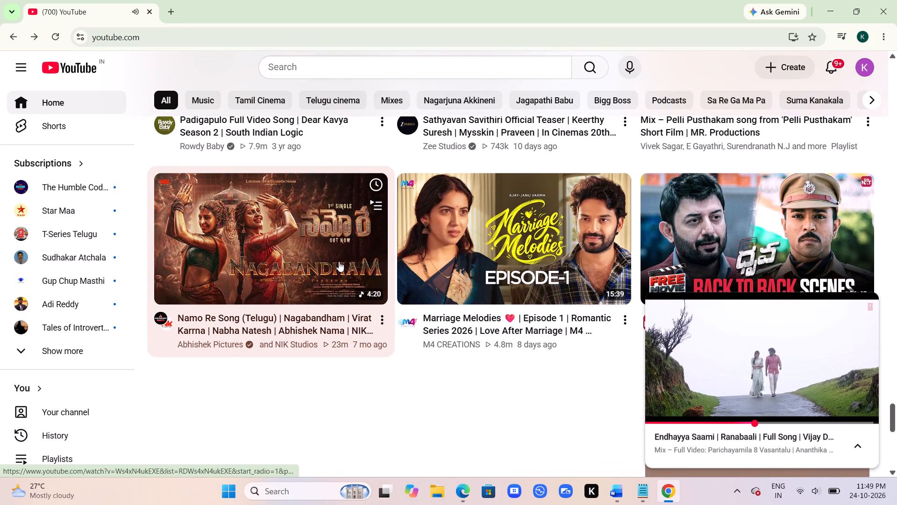
scroll(339, 261, down, 3)
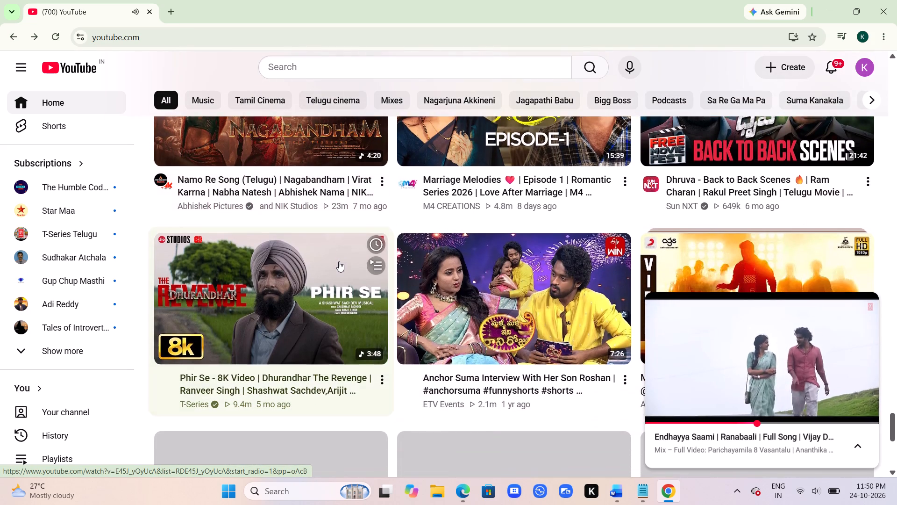
scroll(339, 261, down, 1)
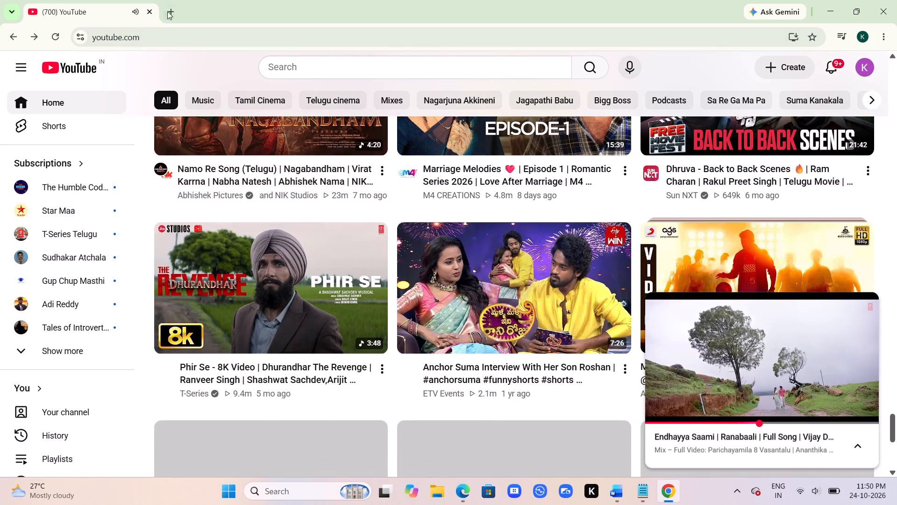
Search Google in a new tab for "movierulz" and open the 5movierulz.green result.
click(172, 10)
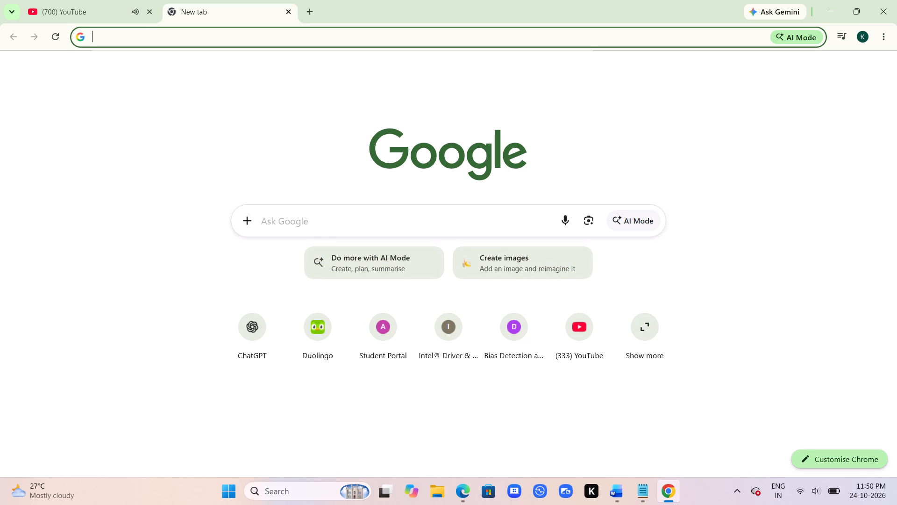
text(movier)
key(Down)
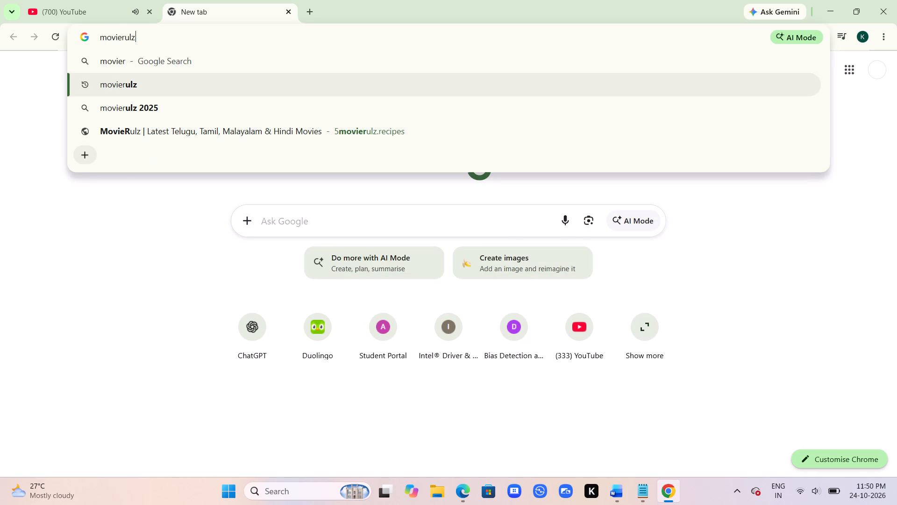
key(Return)
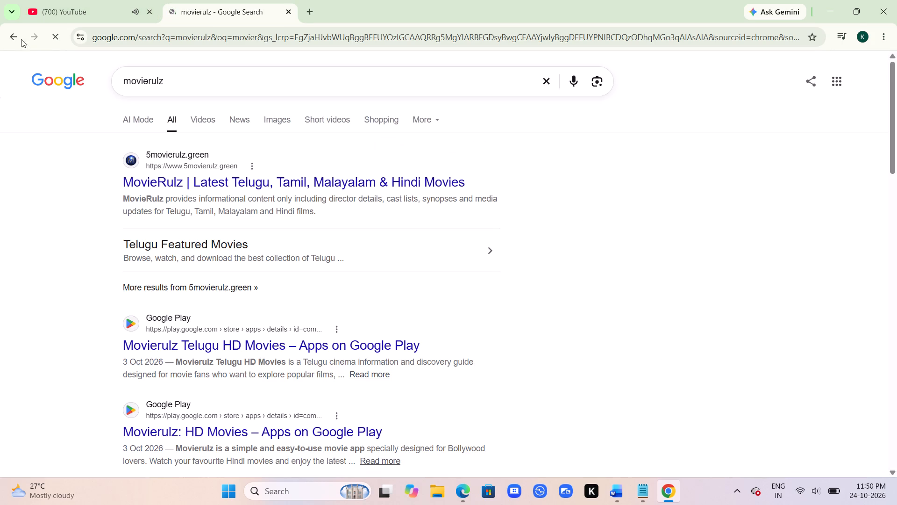
click(184, 178)
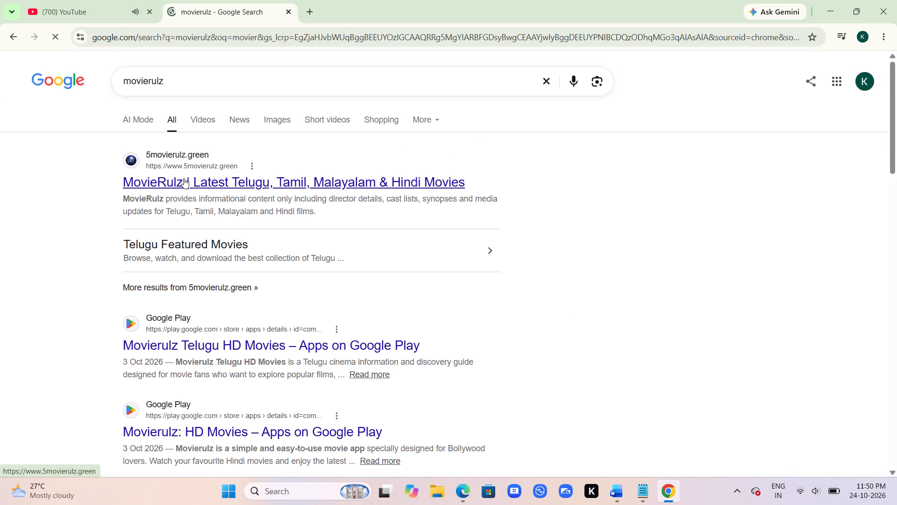
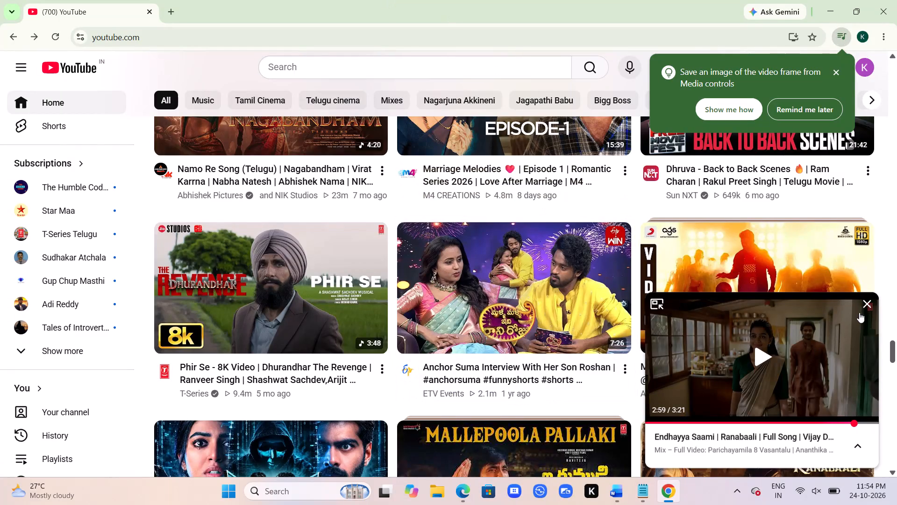
Close the YouTube mini player showing the paused song.
click(863, 303)
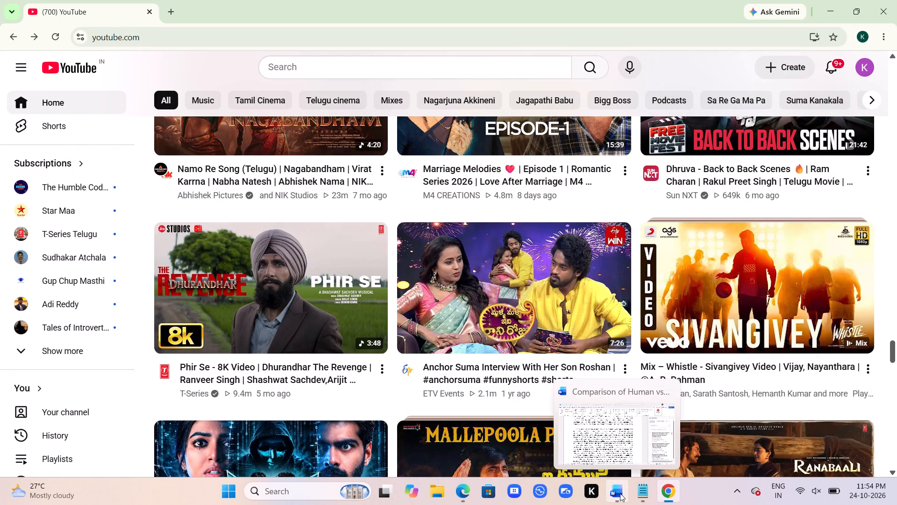
Switch to the olfactory performance paper in Word and review the methodology text and its numbered equations.
click(620, 493)
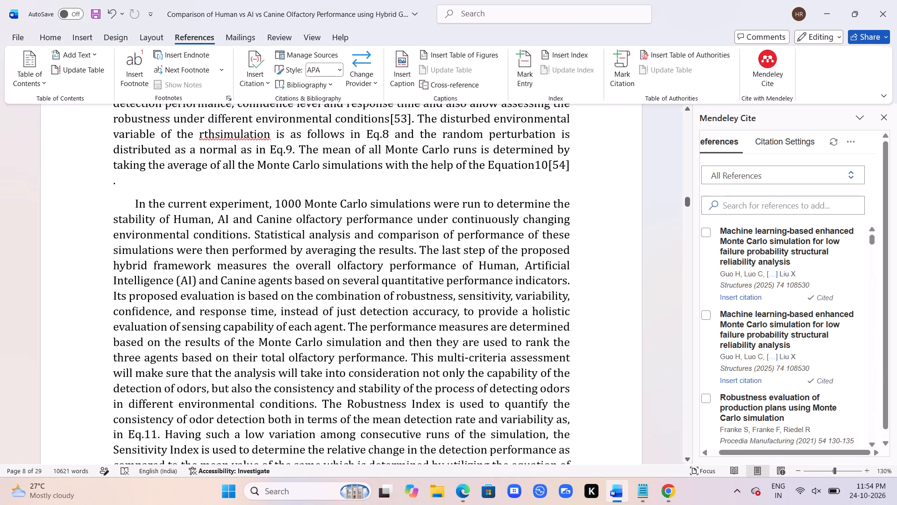
scroll(363, 270, down, 2)
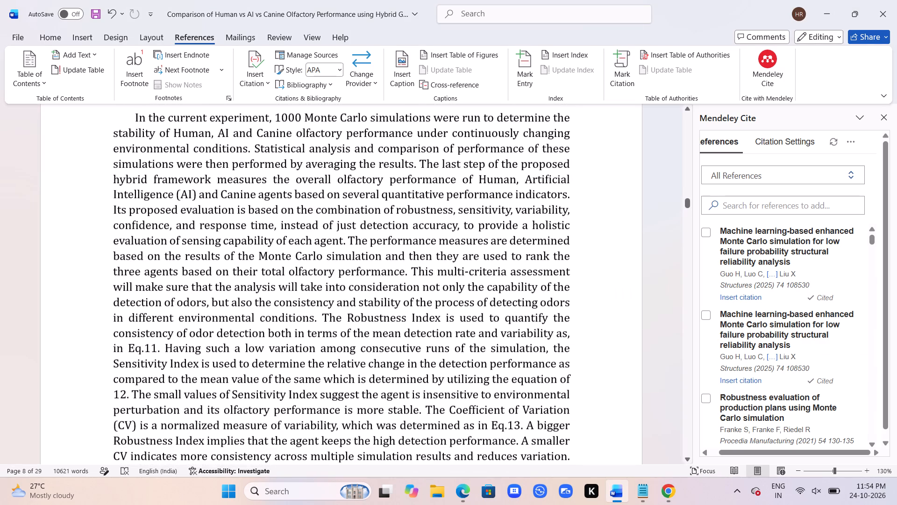
scroll(363, 270, down, 8)
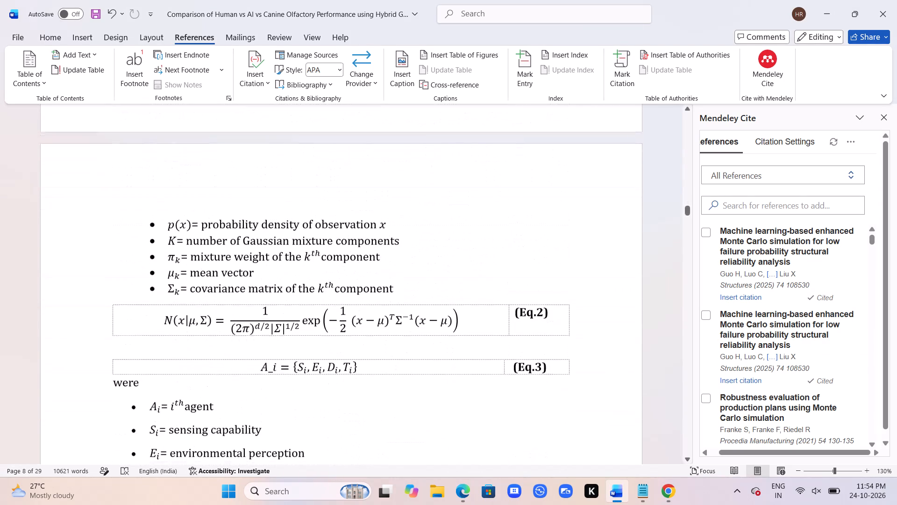
scroll(363, 270, down, 4)
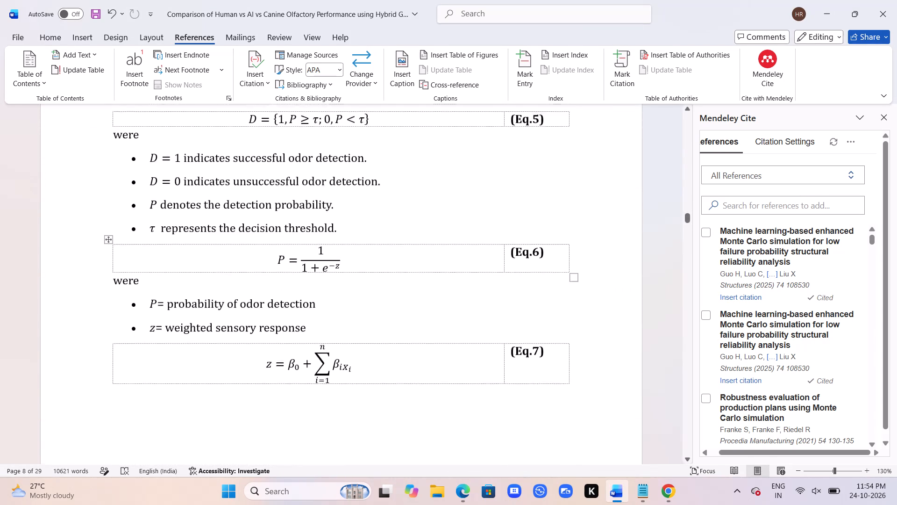
scroll(363, 270, down, 8)
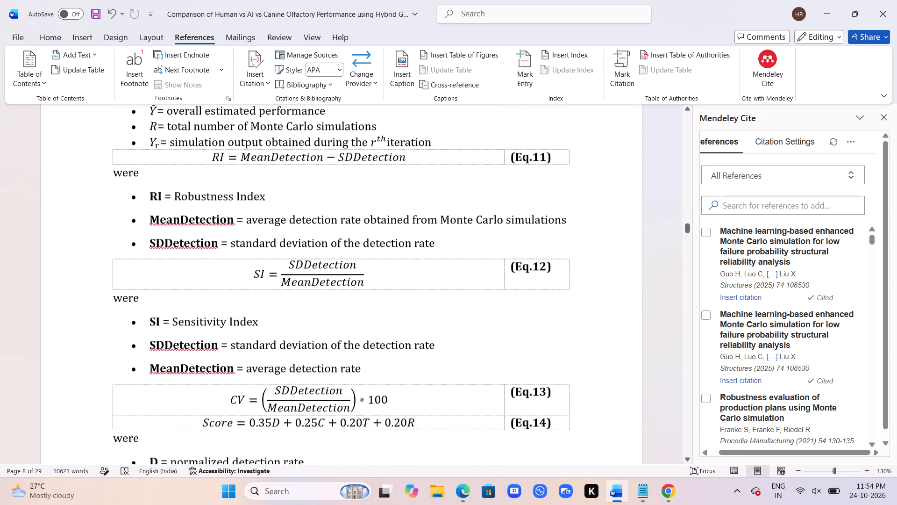
scroll(363, 270, down, 3)
Look through the synthetic dataset results, including the GMM validation tables and the odor scatter and PCA plots.
scroll(363, 270, down, 4)
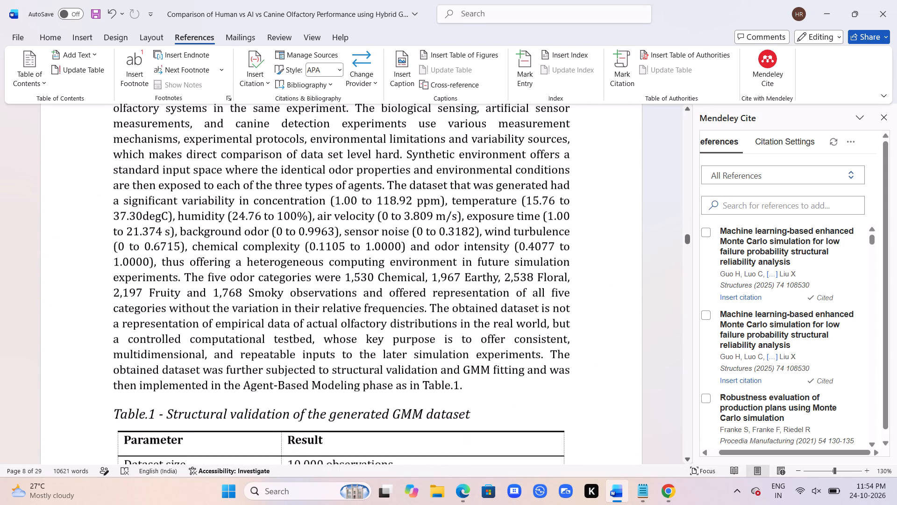
scroll(363, 270, down, 7)
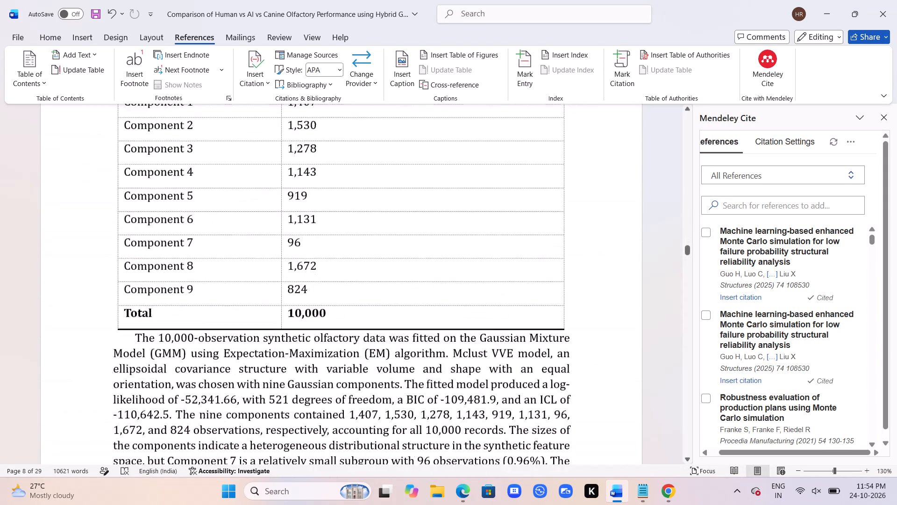
scroll(363, 270, down, 9)
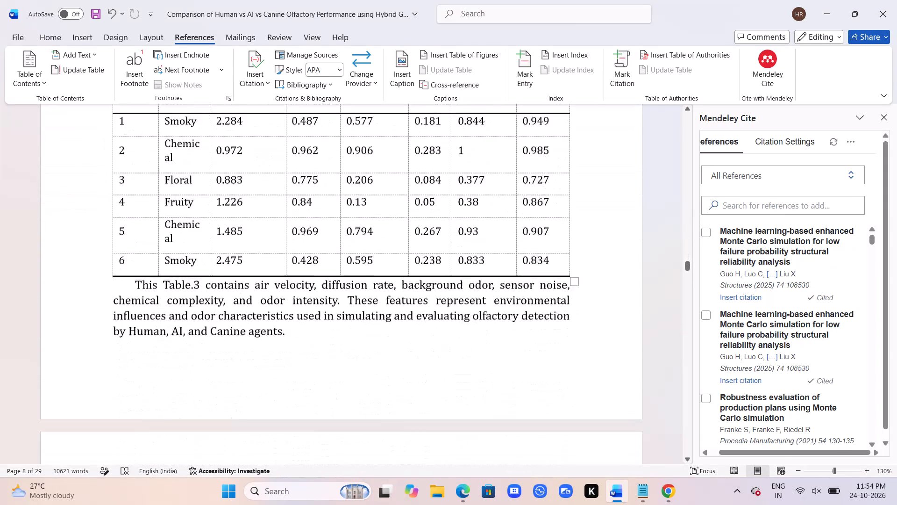
scroll(363, 270, down, 7)
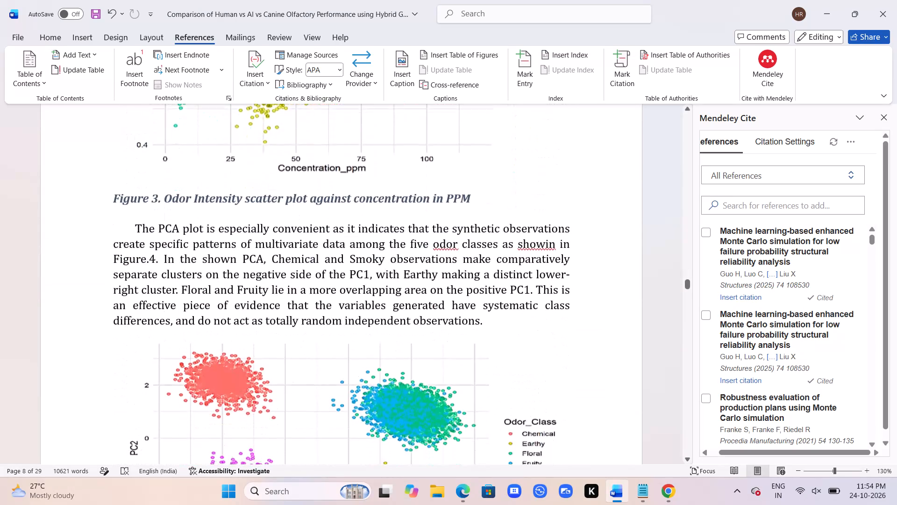
scroll(363, 270, down, 5)
Review the agent-based and Monte Carlo results, their performance and ranking tables, and the discussion up to the Conclusion.
scroll(363, 270, down, 2)
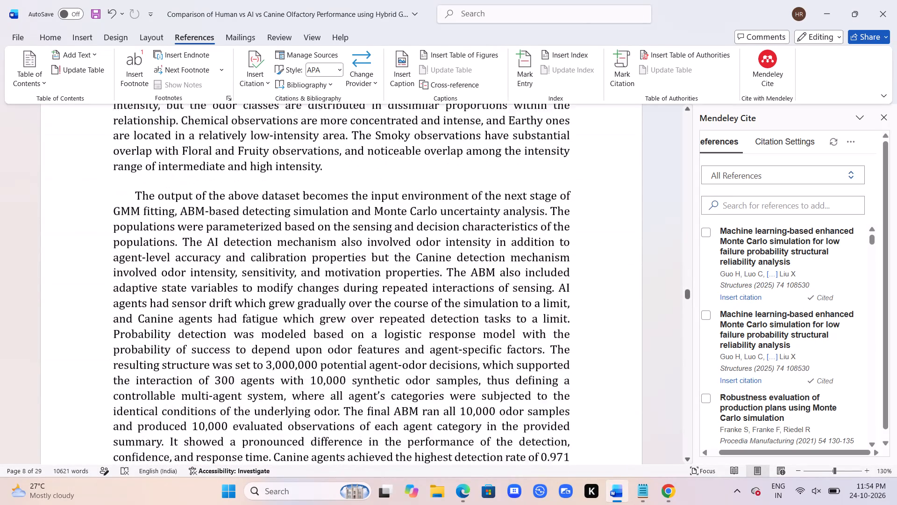
scroll(363, 270, down, 7)
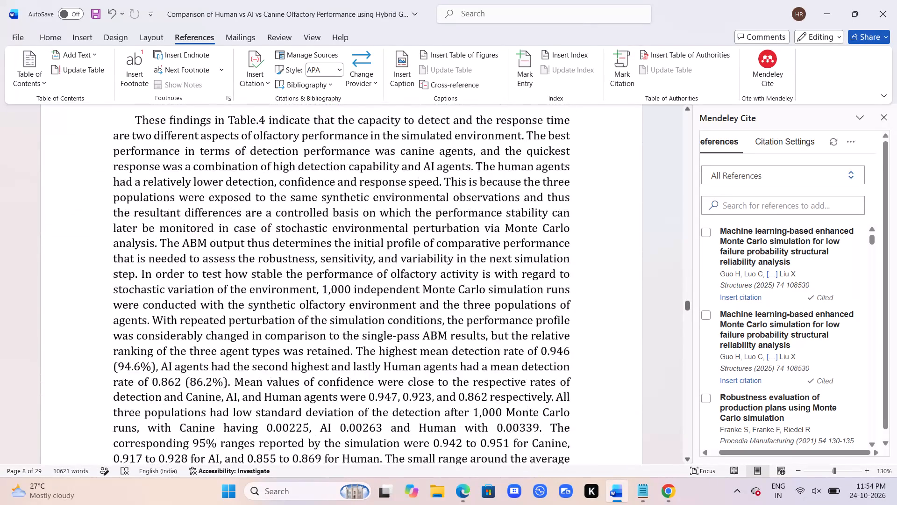
scroll(363, 270, down, 9)
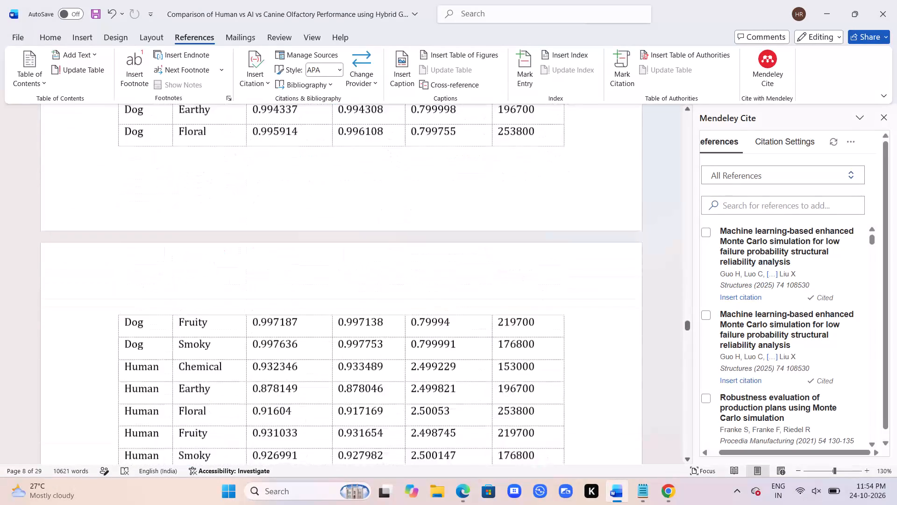
scroll(363, 270, down, 6)
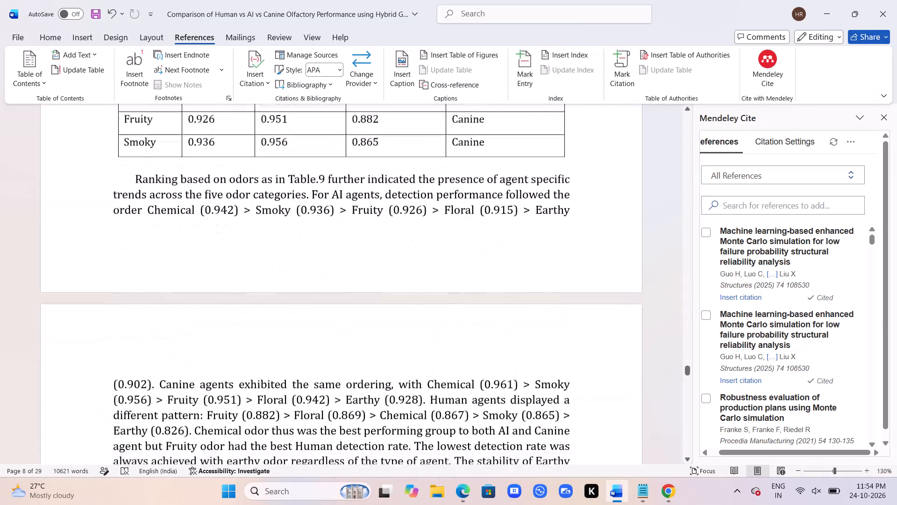
scroll(363, 270, down, 7)
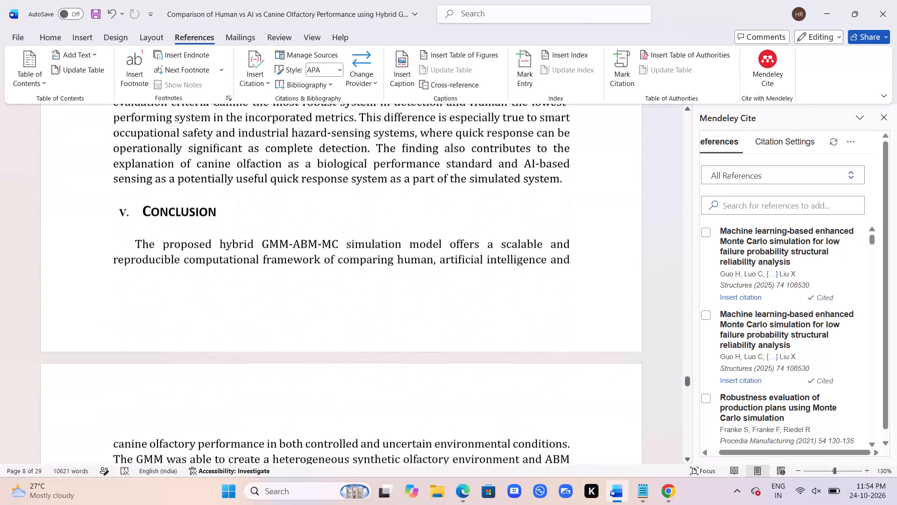
Look through the conclusion and the numbered reference list down to the end of the document.
scroll(363, 270, down, 6)
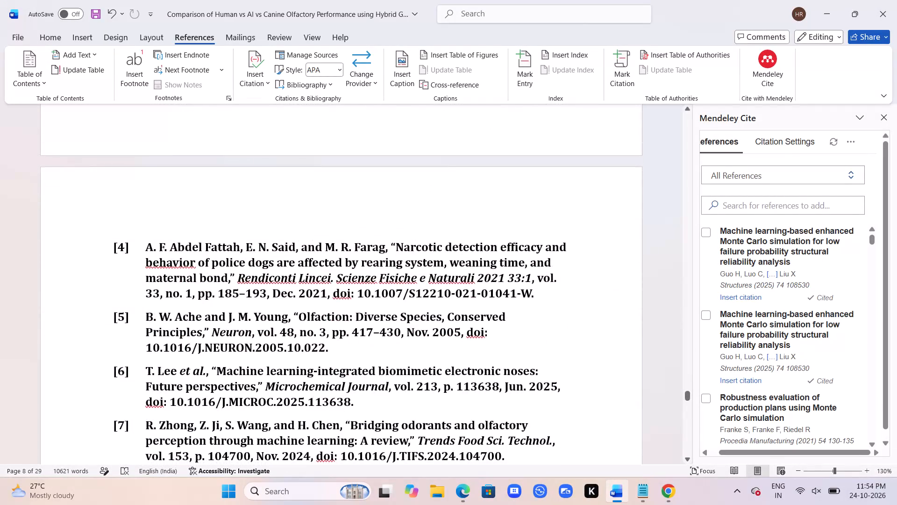
scroll(363, 270, down, 7)
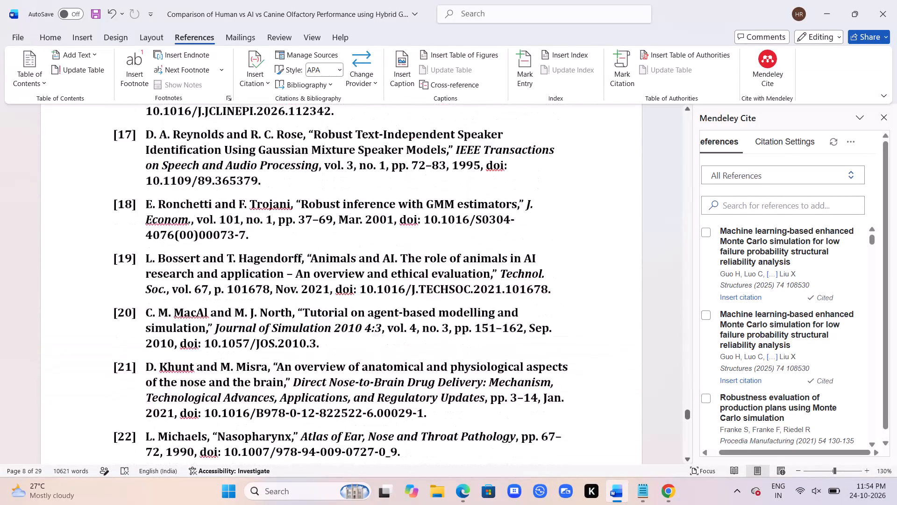
scroll(363, 270, down, 6)
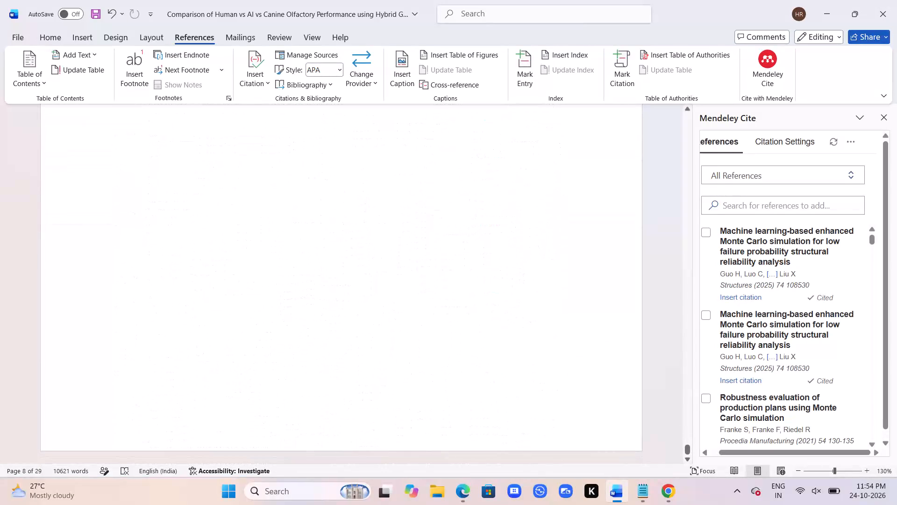
Save the paper.
key(ctrl+s)
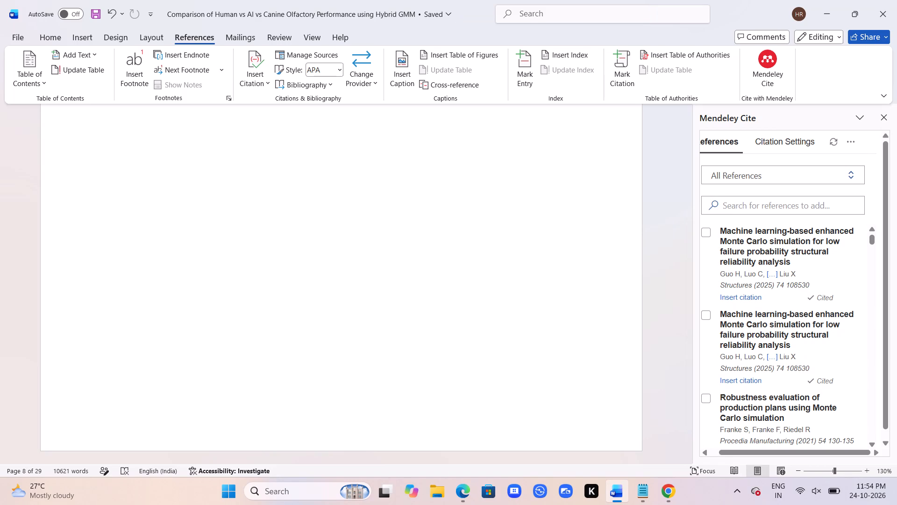
key(ctrl+s)
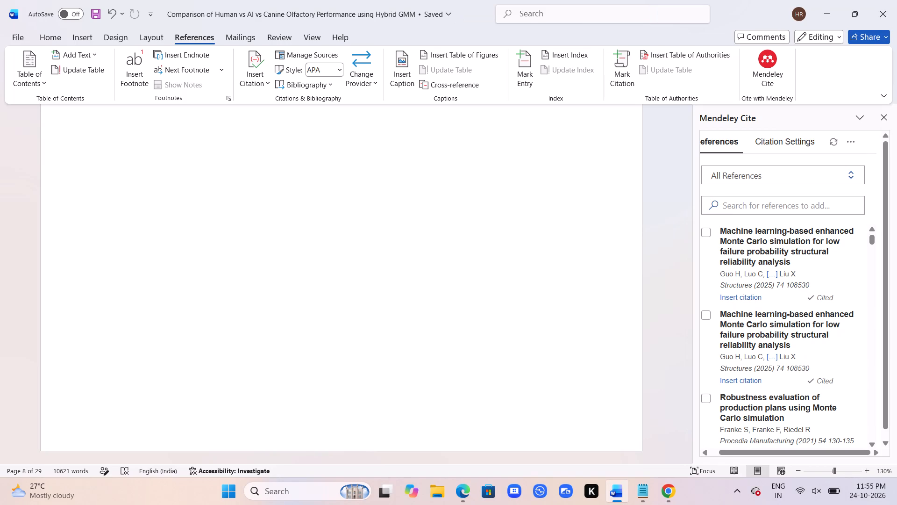